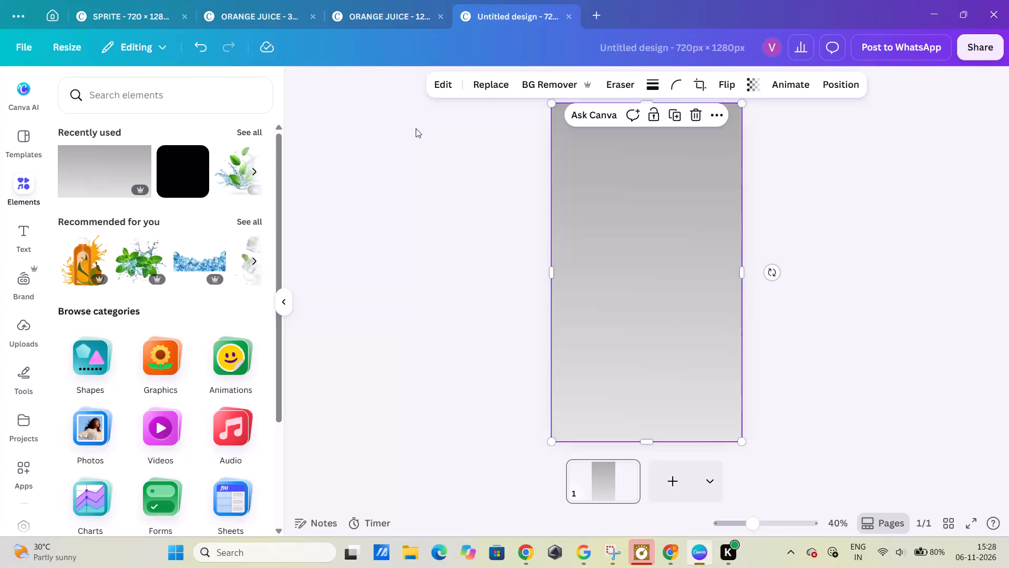
Add a heading to the page reading FRESH on the first line and SPRITE on the second.
click(27, 245)
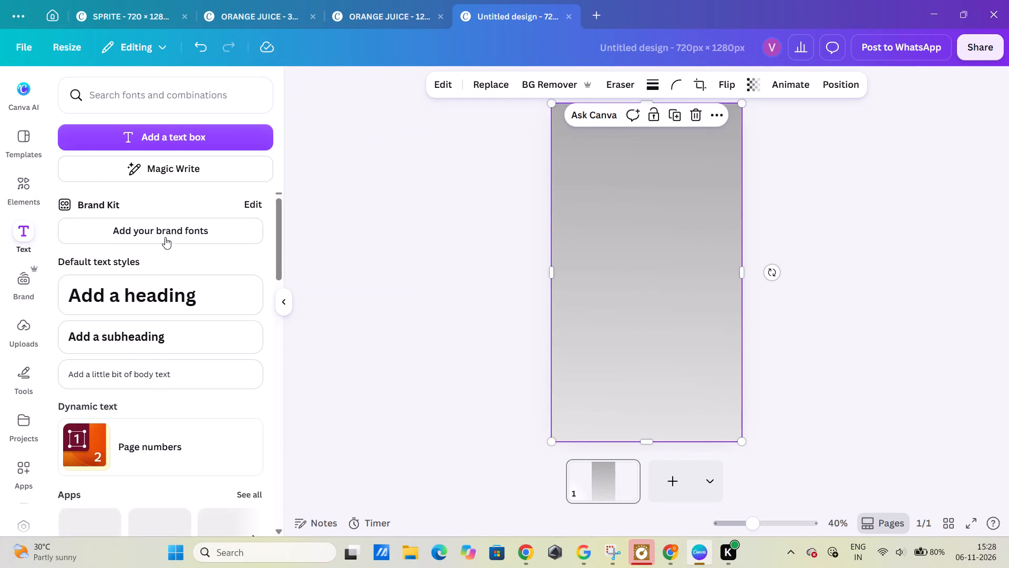
click(188, 297)
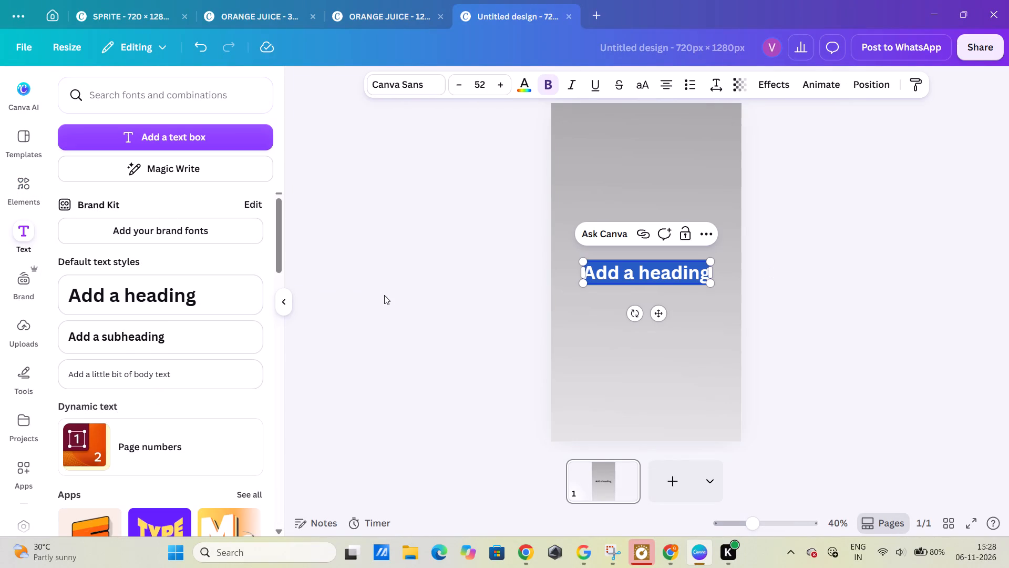
text(FRESH)
key(shift+Return)
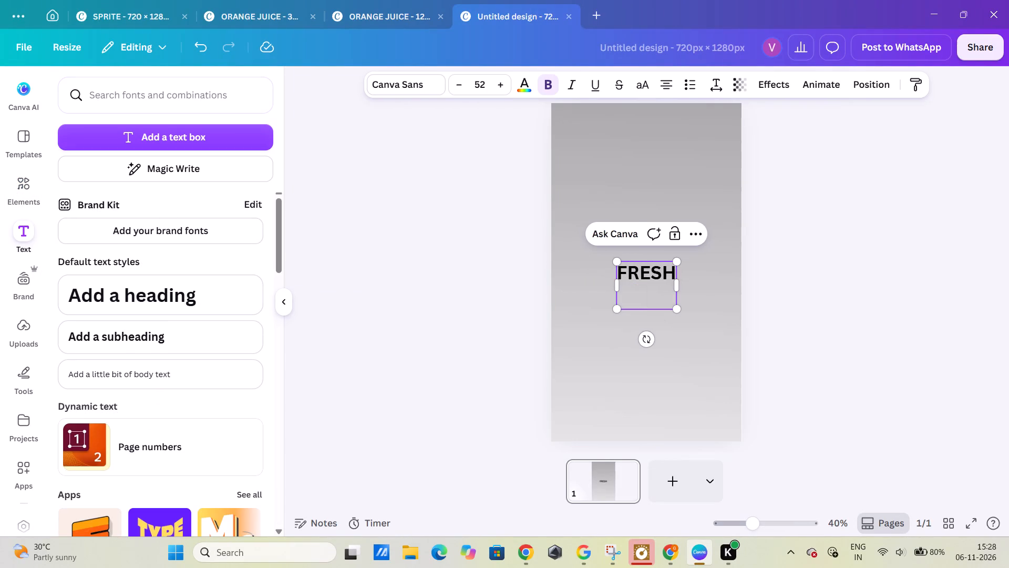
text(SPRITE)
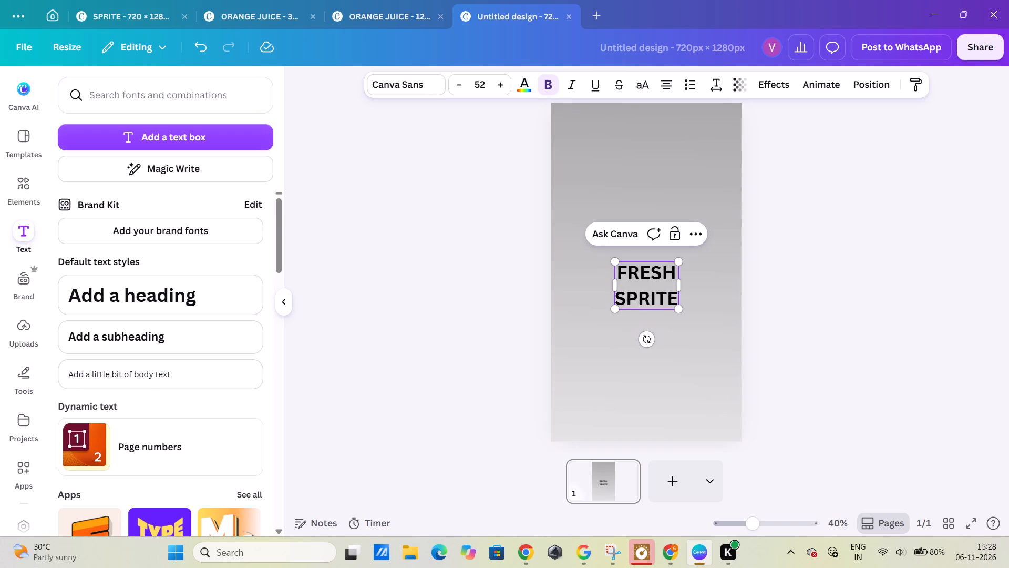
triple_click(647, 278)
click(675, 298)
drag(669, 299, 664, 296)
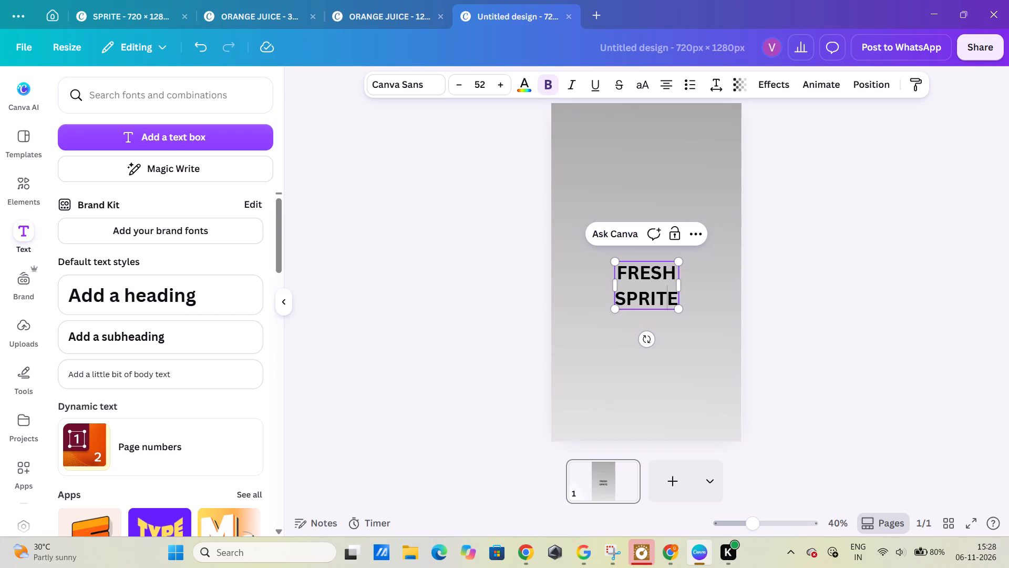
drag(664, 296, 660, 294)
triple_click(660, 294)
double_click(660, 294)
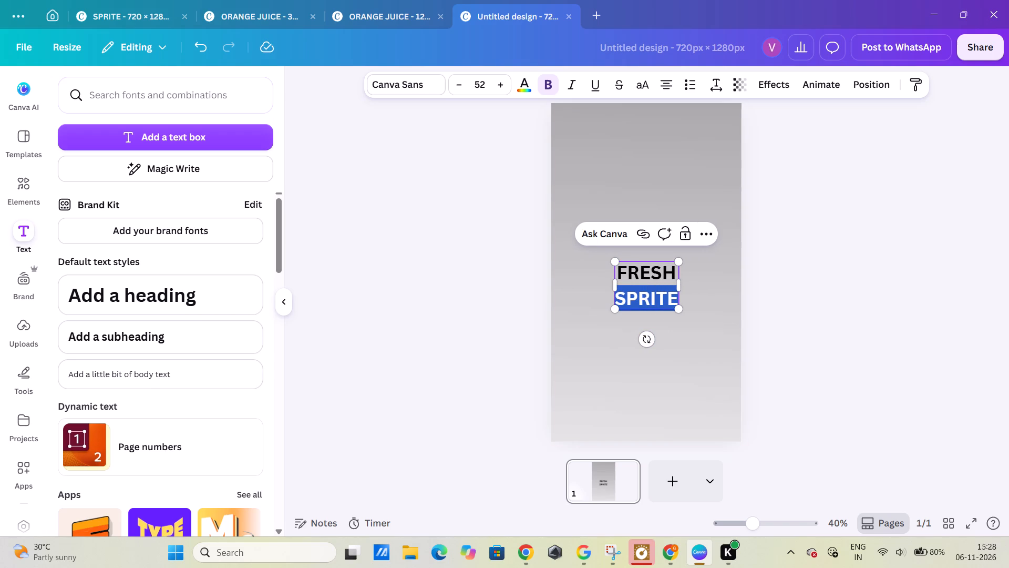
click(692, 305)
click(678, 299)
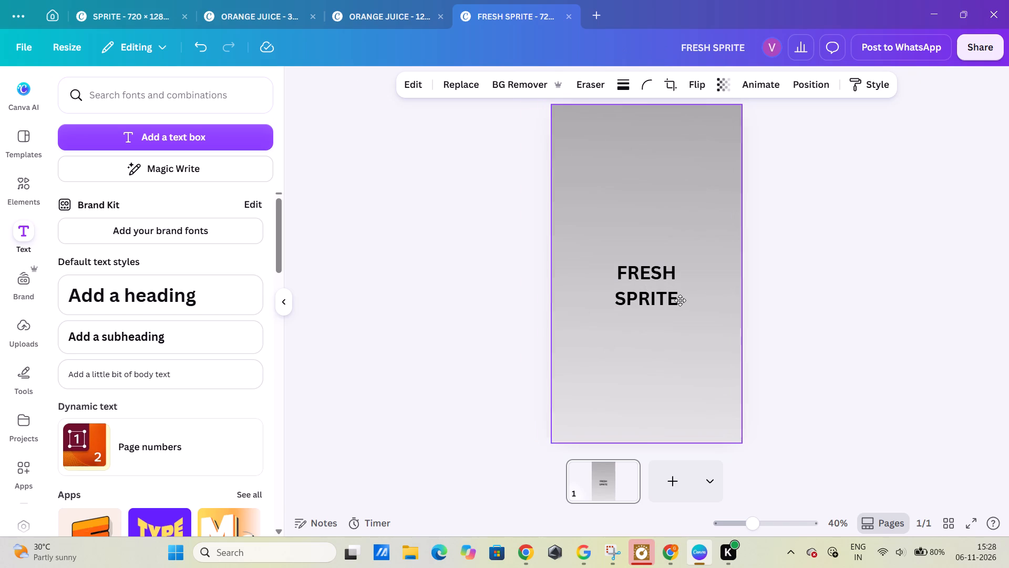
Try Architype Aubette on the whole FRESH SPRITE heading, and switch its font to Etna Sans Serif.
click(653, 287)
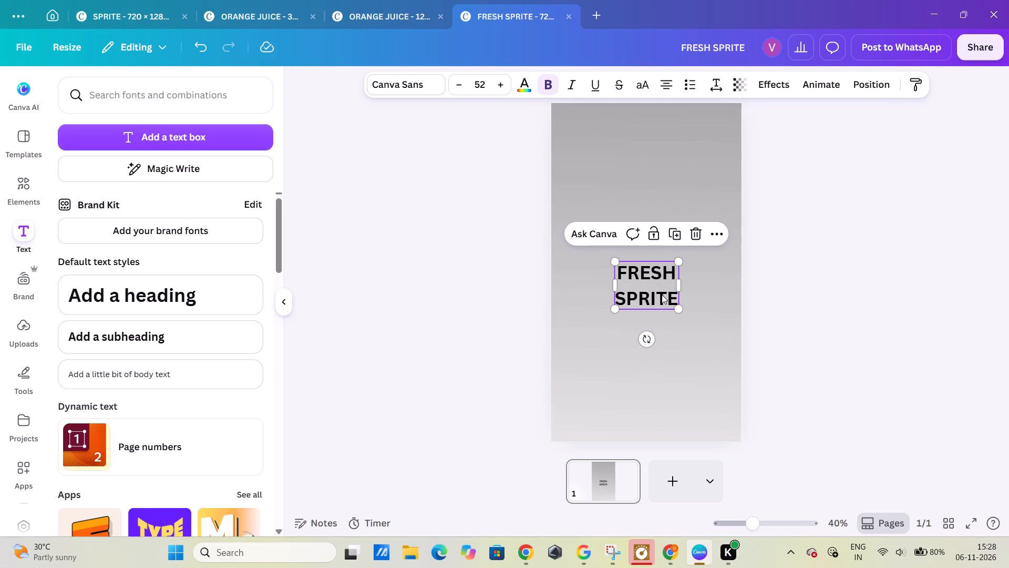
click(654, 292)
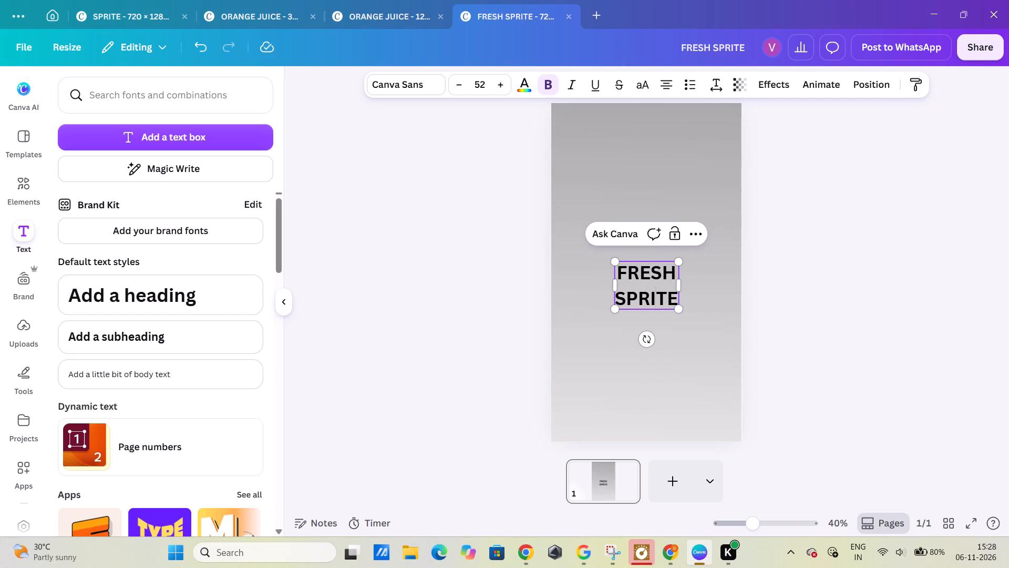
key(Right)
key(Right)
key(shift+Up)
key(shift+Up)
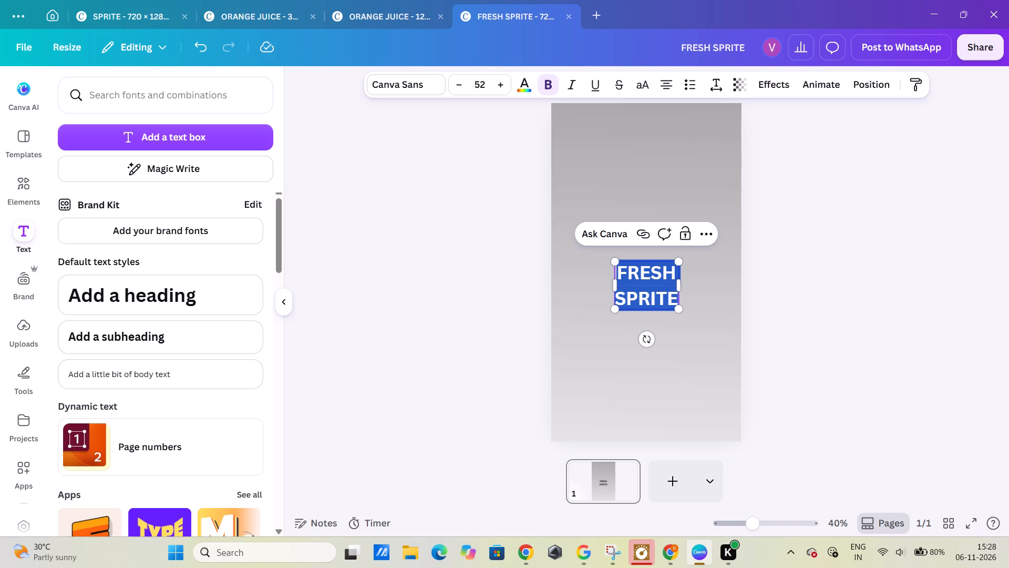
click(420, 90)
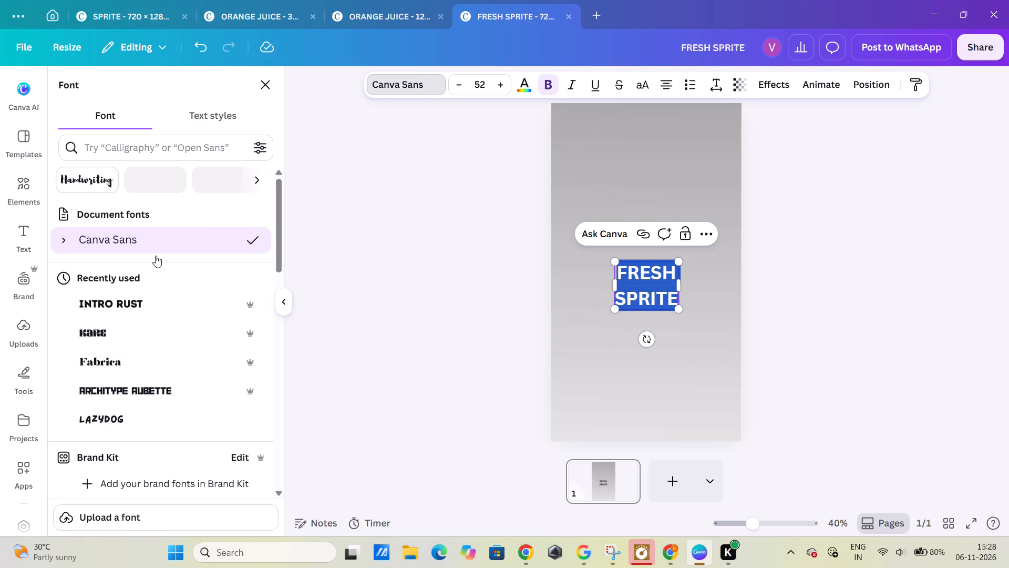
click(140, 381)
scroll(131, 256, down, 3)
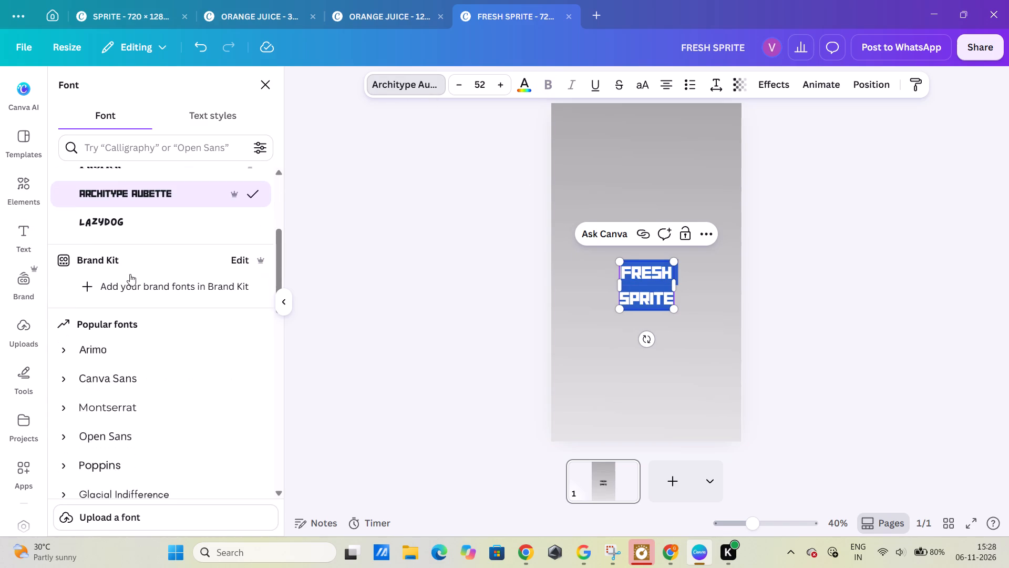
scroll(138, 337, down, 9)
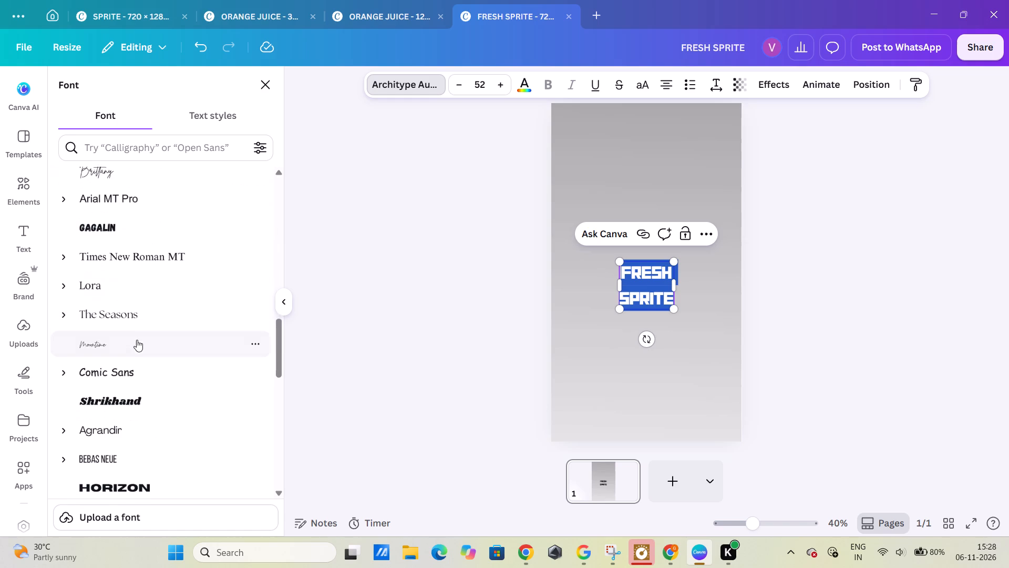
scroll(137, 347, down, 3)
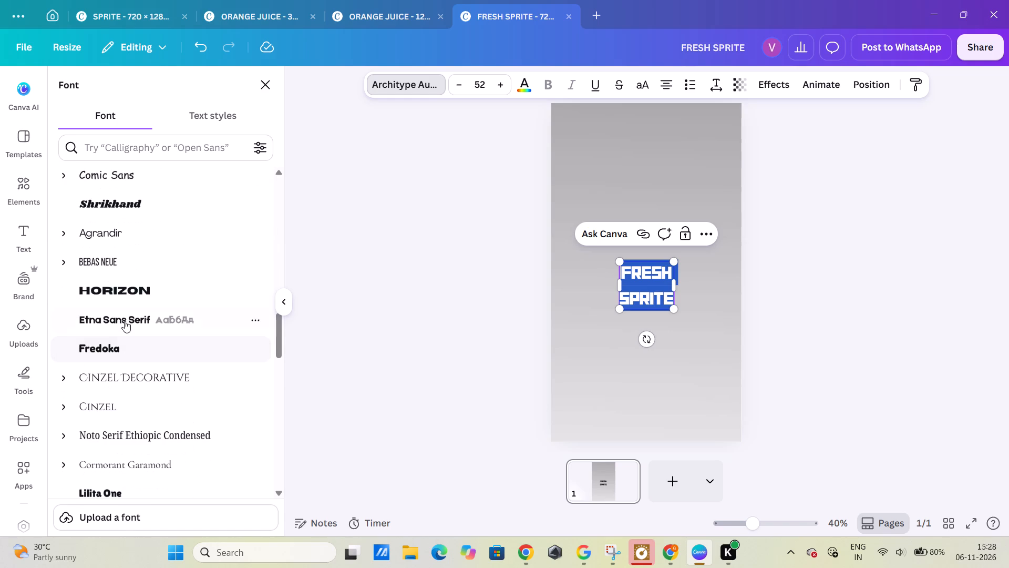
click(125, 321)
scroll(125, 321, down, 3)
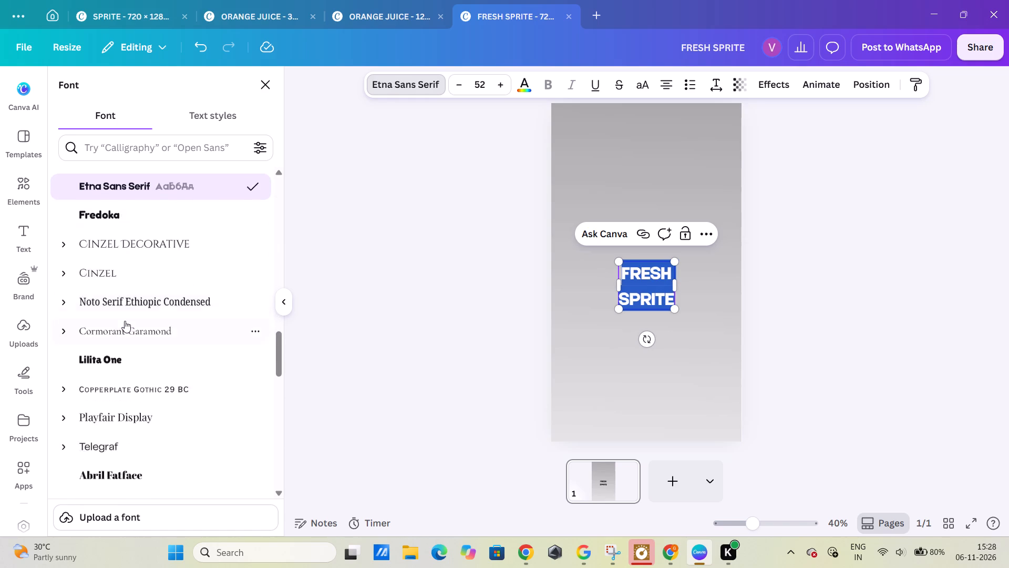
Set the heading's line spacing to 0.85 and tighten its letter spacing so the characters nearly touch.
click(718, 87)
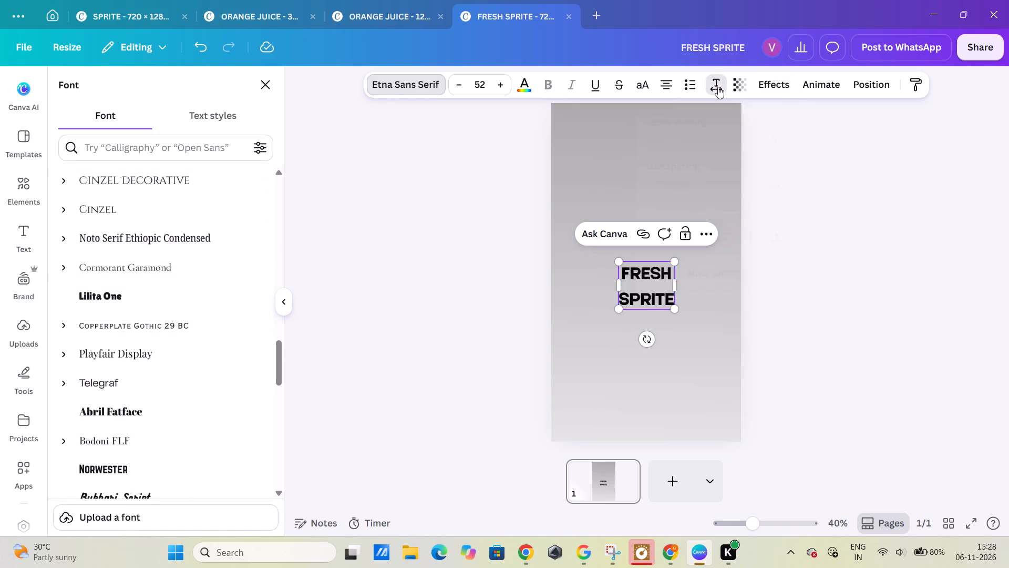
drag(685, 189, 672, 190)
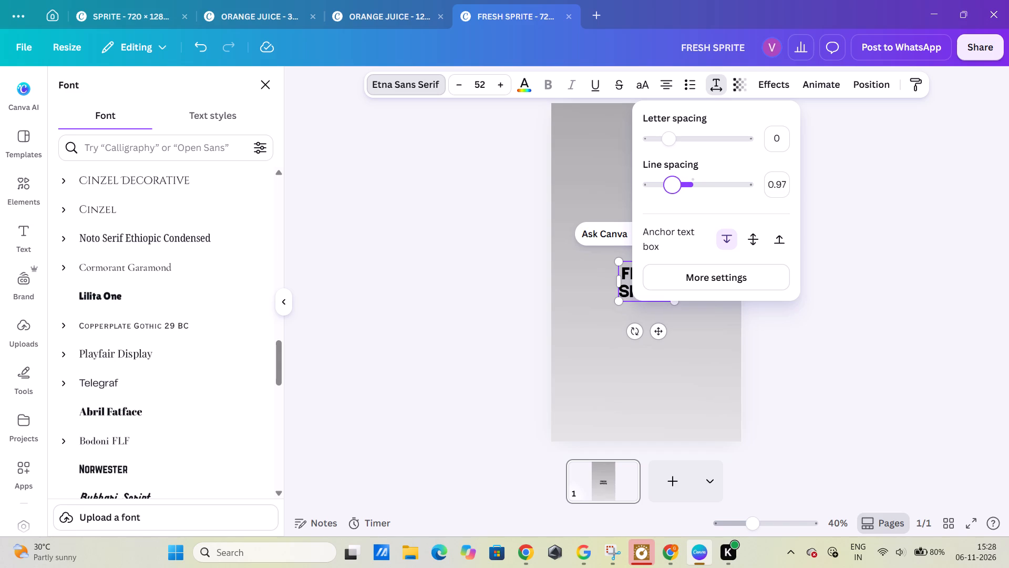
drag(672, 190, 665, 190)
click(664, 137)
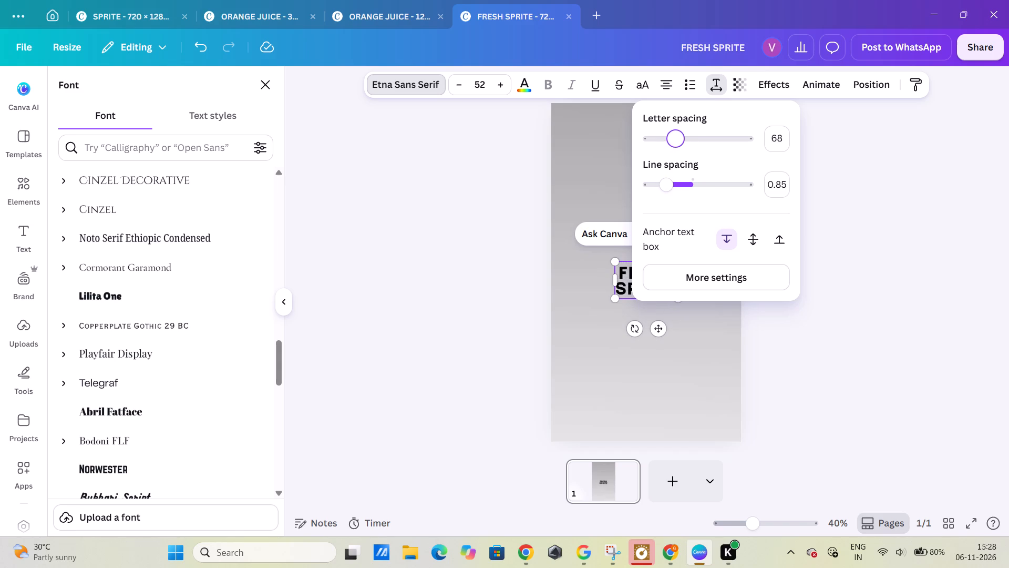
click(605, 185)
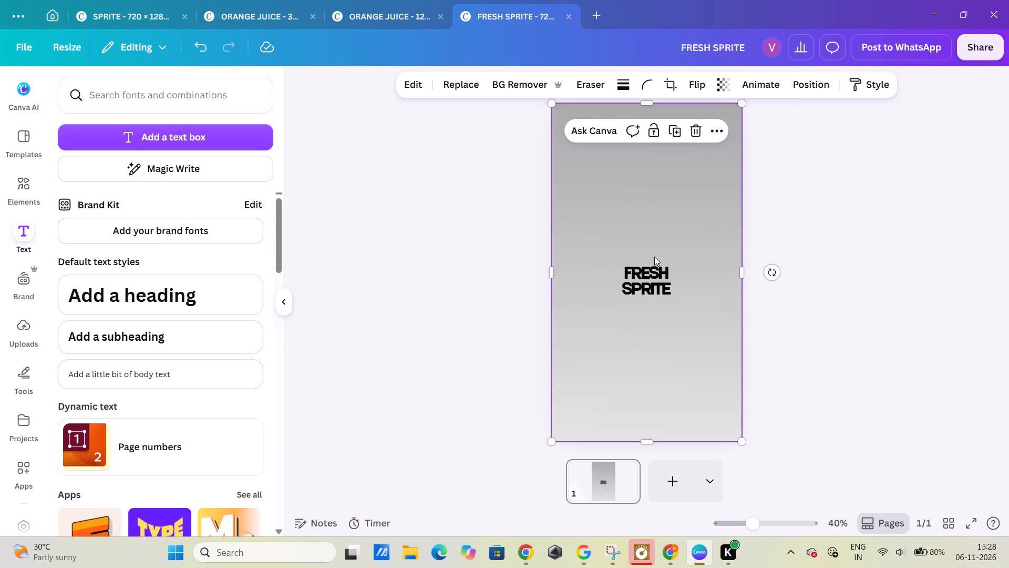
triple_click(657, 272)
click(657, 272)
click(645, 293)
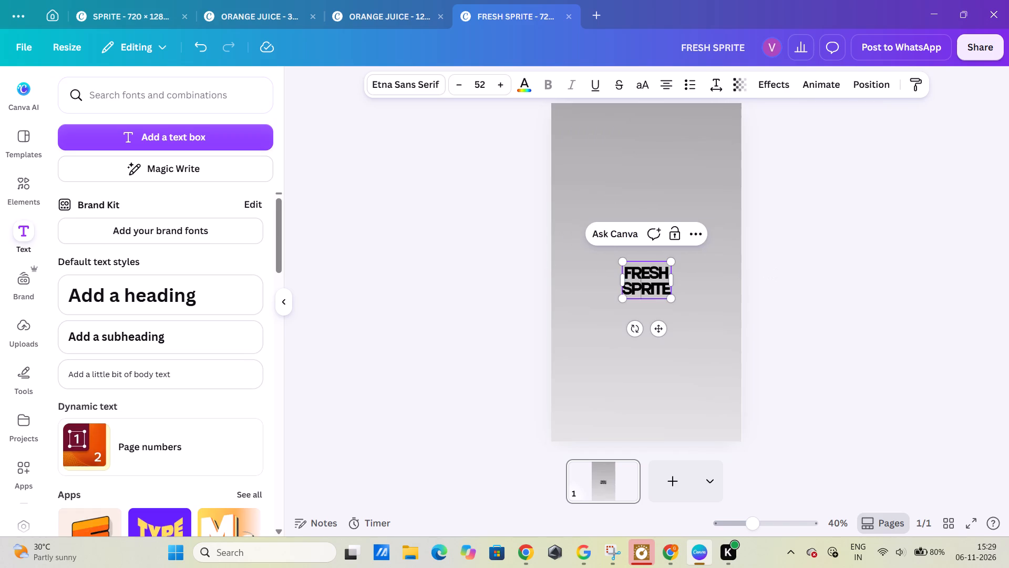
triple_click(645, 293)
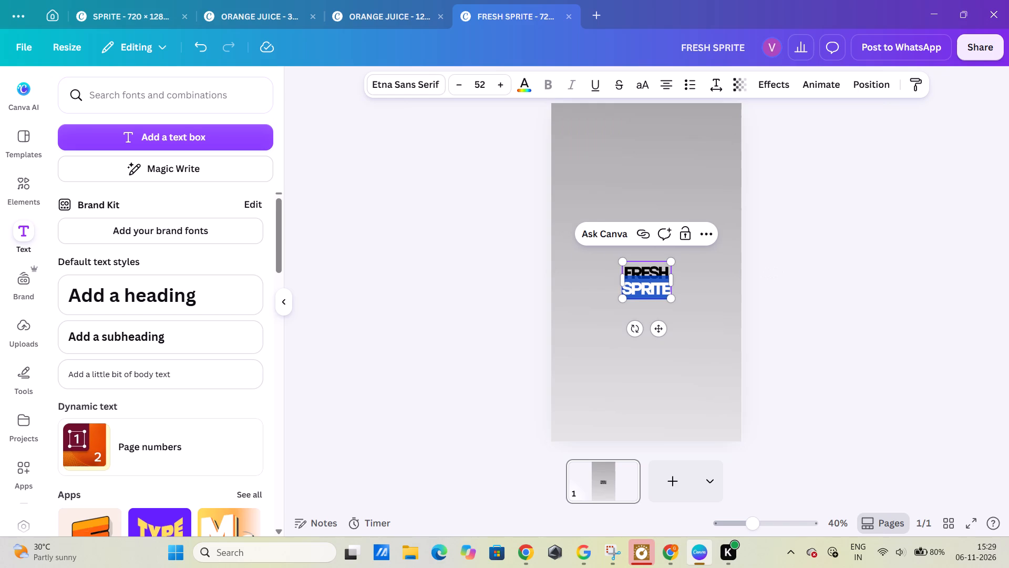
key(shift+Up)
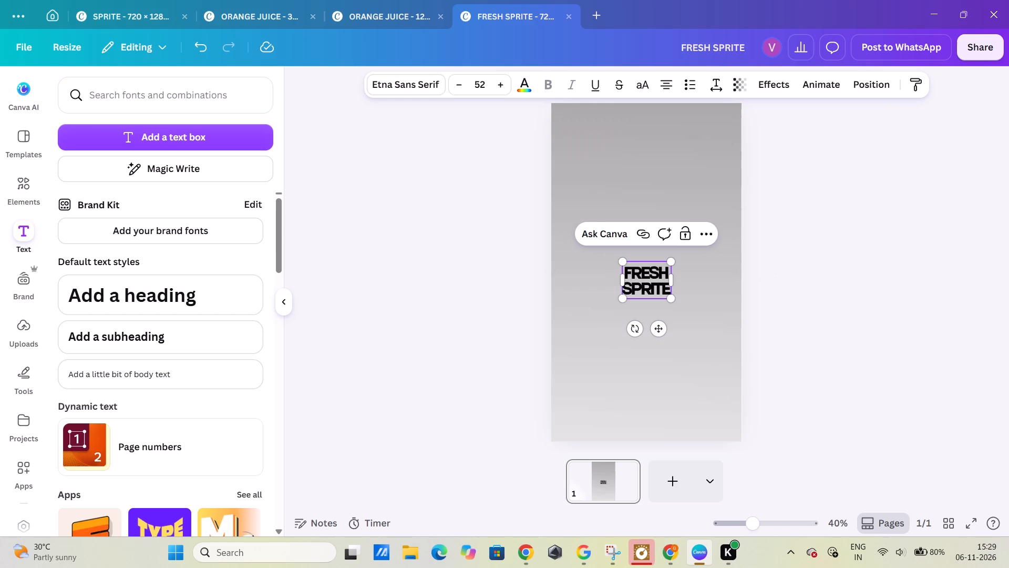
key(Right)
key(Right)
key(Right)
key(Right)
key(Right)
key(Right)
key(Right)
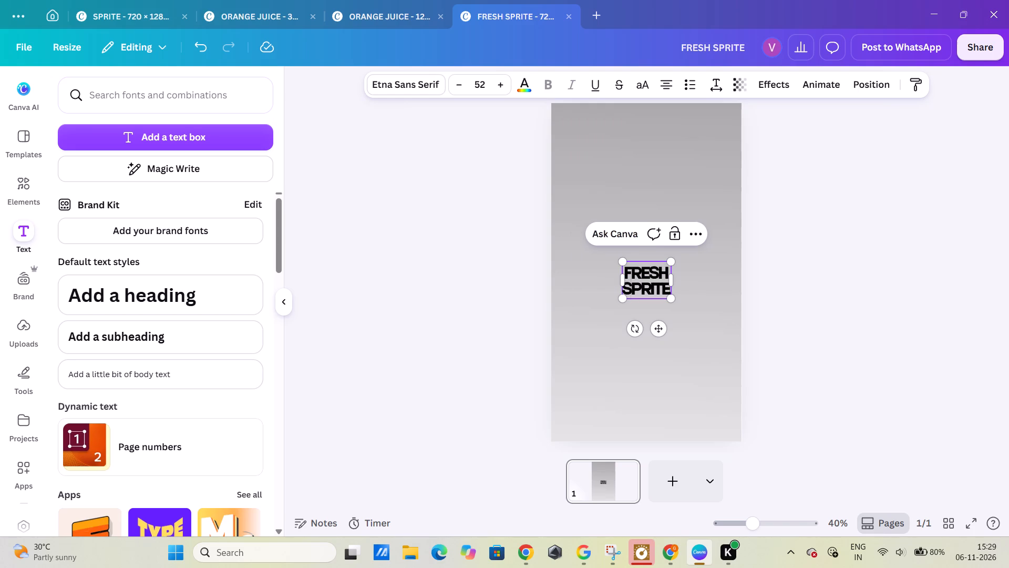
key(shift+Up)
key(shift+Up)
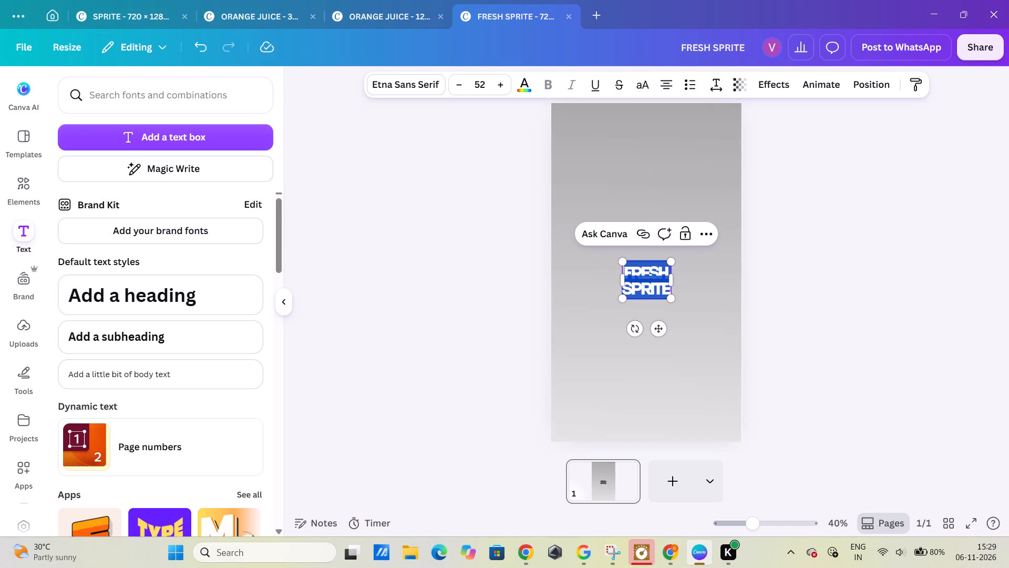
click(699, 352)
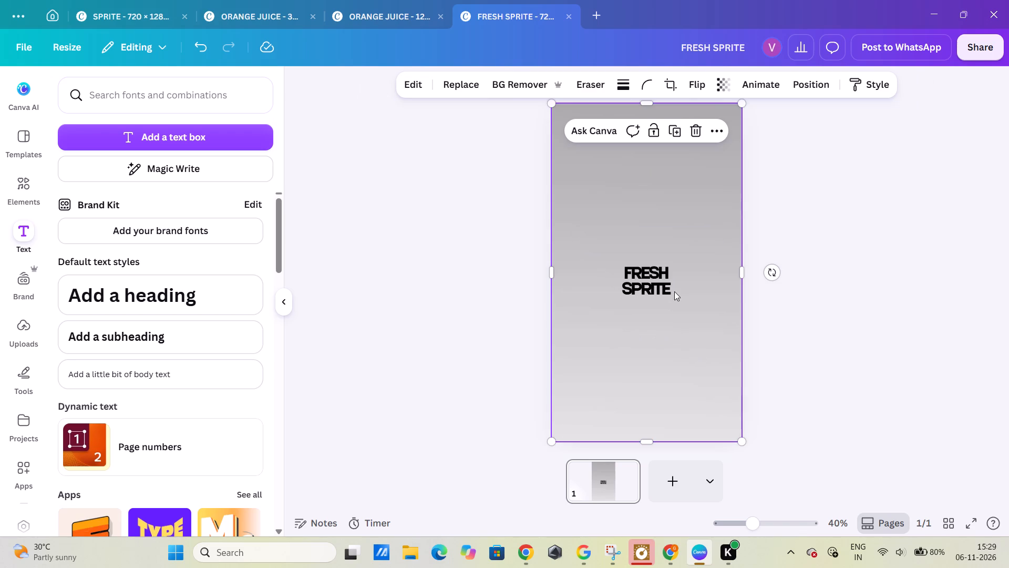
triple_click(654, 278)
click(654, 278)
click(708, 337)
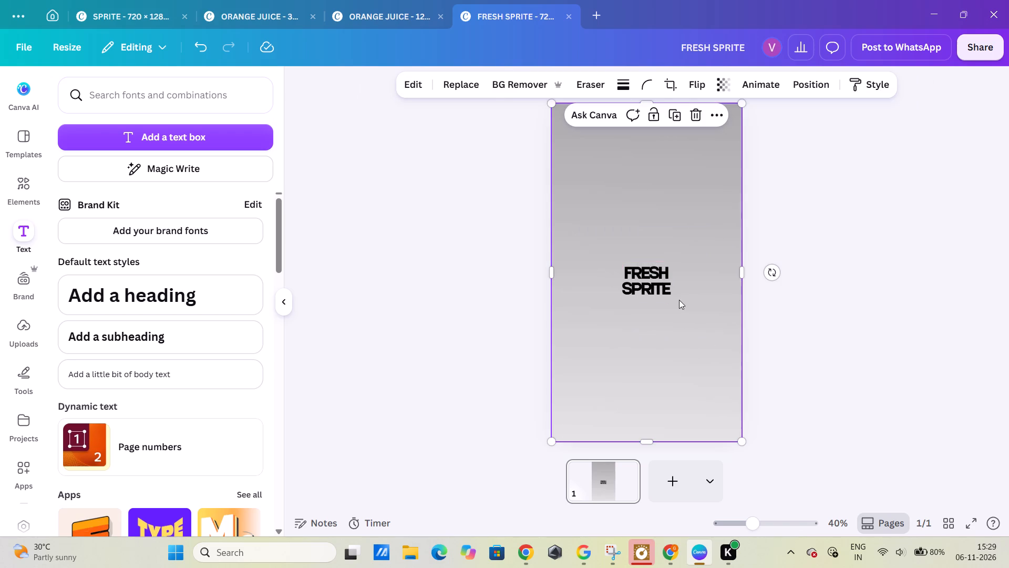
Enlarge the FRESH SPRITE heading to font size 199 and position it across the page's width, around mid-height.
click(660, 285)
drag(676, 300, 725, 365)
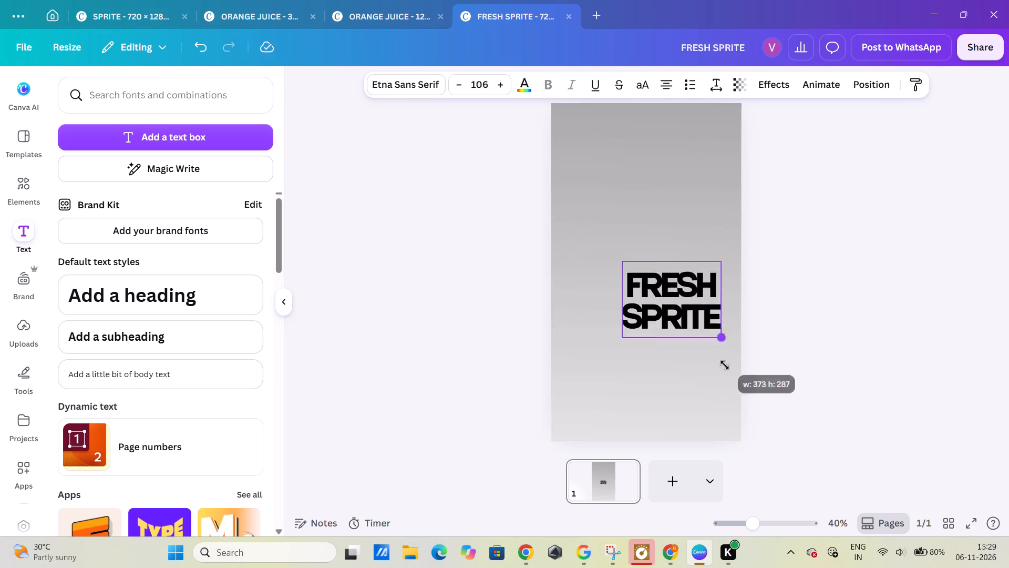
drag(725, 365, 784, 443)
drag(690, 338, 619, 262)
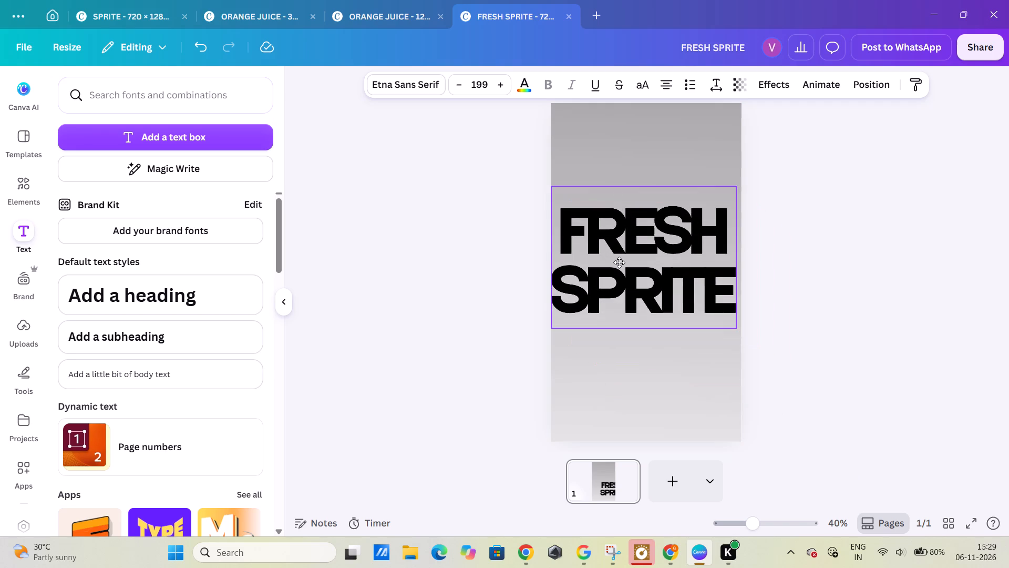
drag(619, 262, 624, 260)
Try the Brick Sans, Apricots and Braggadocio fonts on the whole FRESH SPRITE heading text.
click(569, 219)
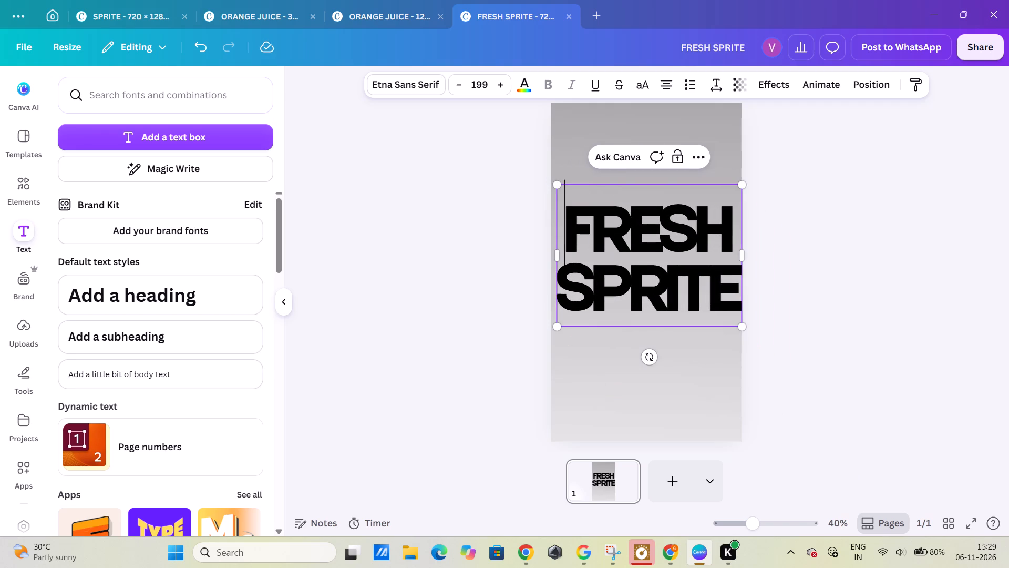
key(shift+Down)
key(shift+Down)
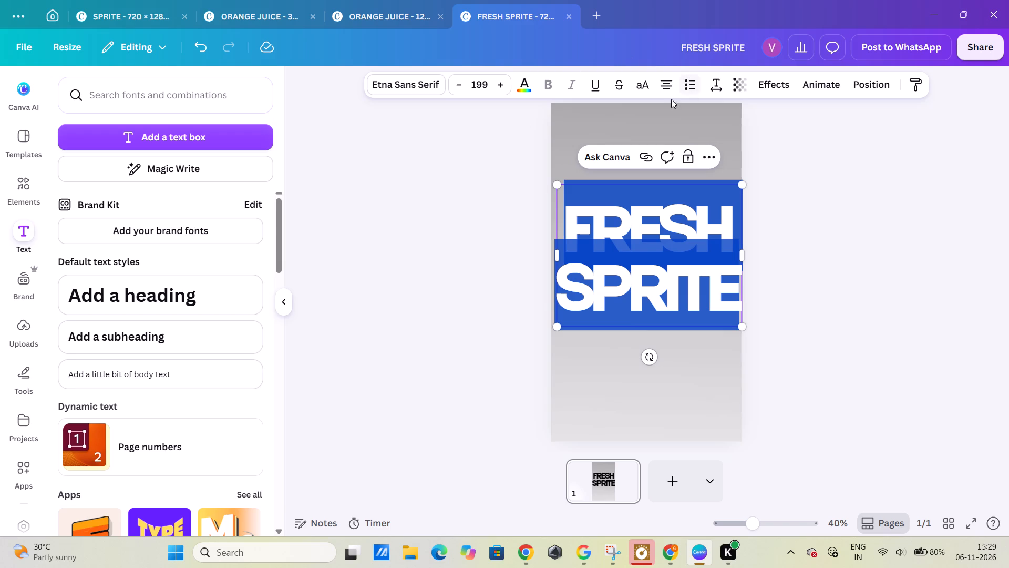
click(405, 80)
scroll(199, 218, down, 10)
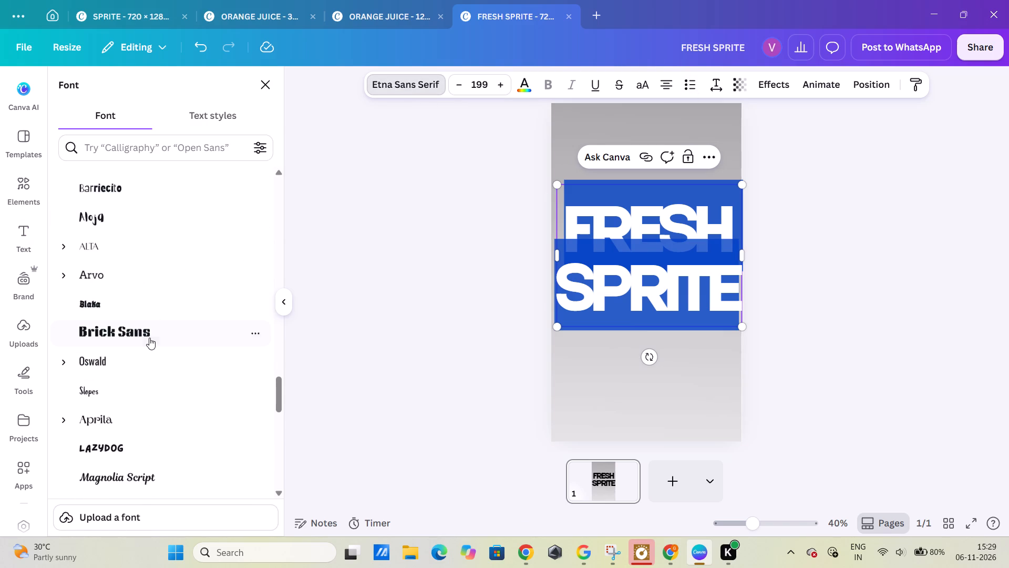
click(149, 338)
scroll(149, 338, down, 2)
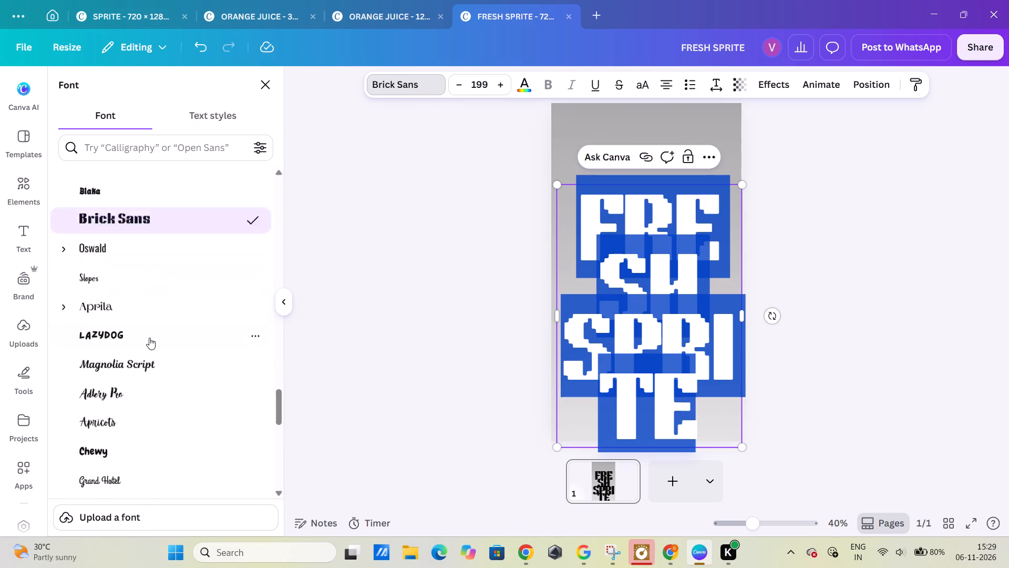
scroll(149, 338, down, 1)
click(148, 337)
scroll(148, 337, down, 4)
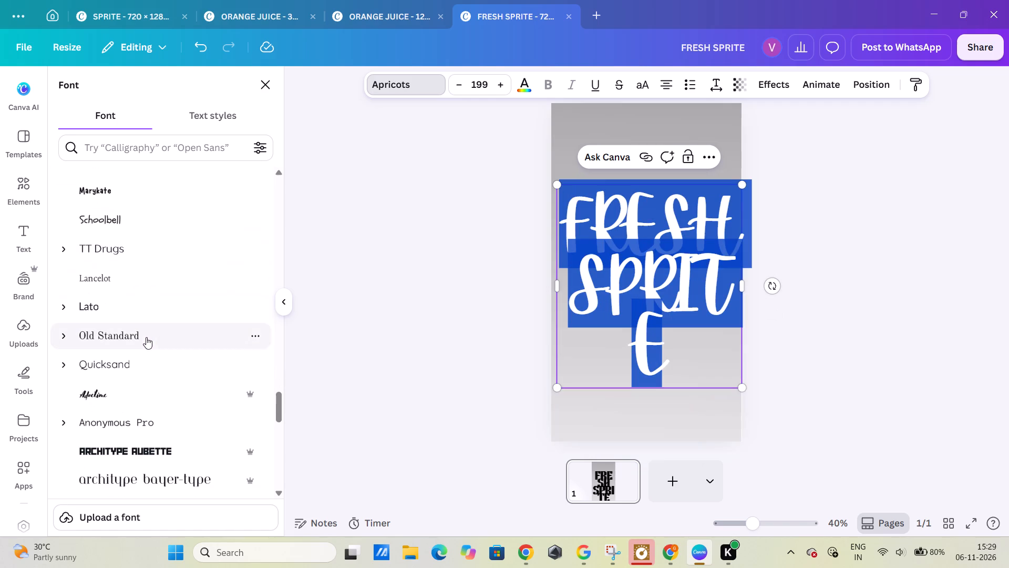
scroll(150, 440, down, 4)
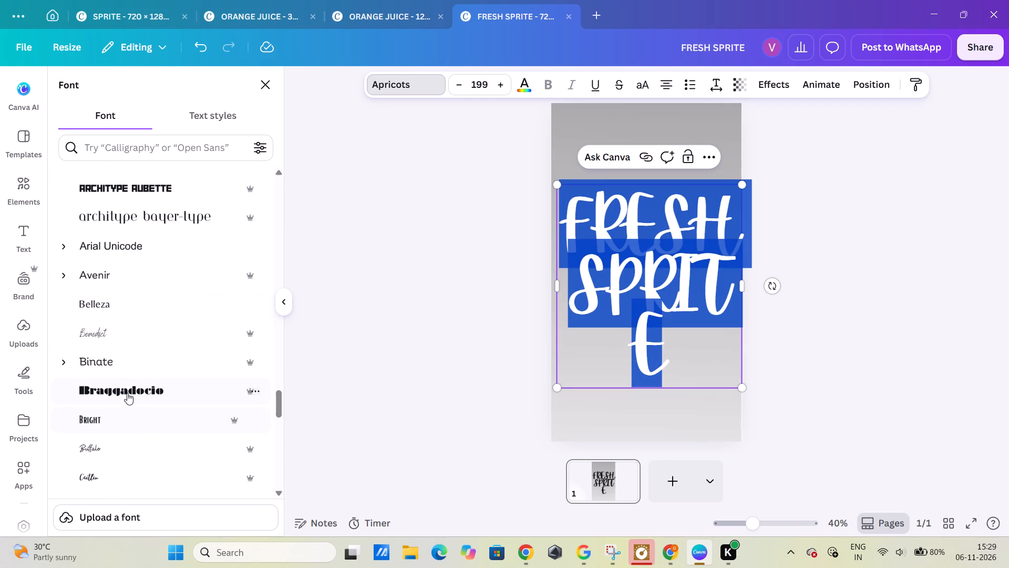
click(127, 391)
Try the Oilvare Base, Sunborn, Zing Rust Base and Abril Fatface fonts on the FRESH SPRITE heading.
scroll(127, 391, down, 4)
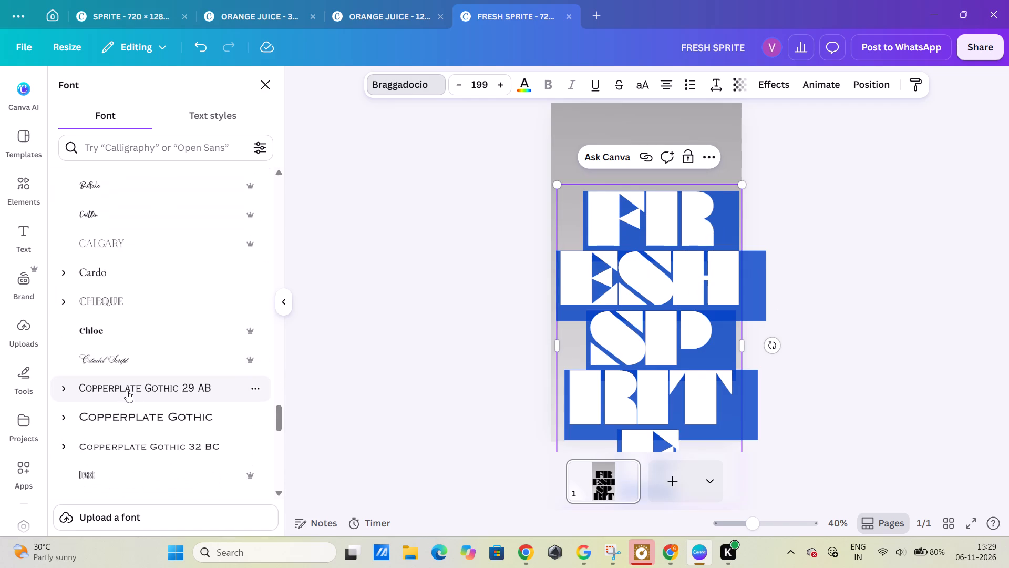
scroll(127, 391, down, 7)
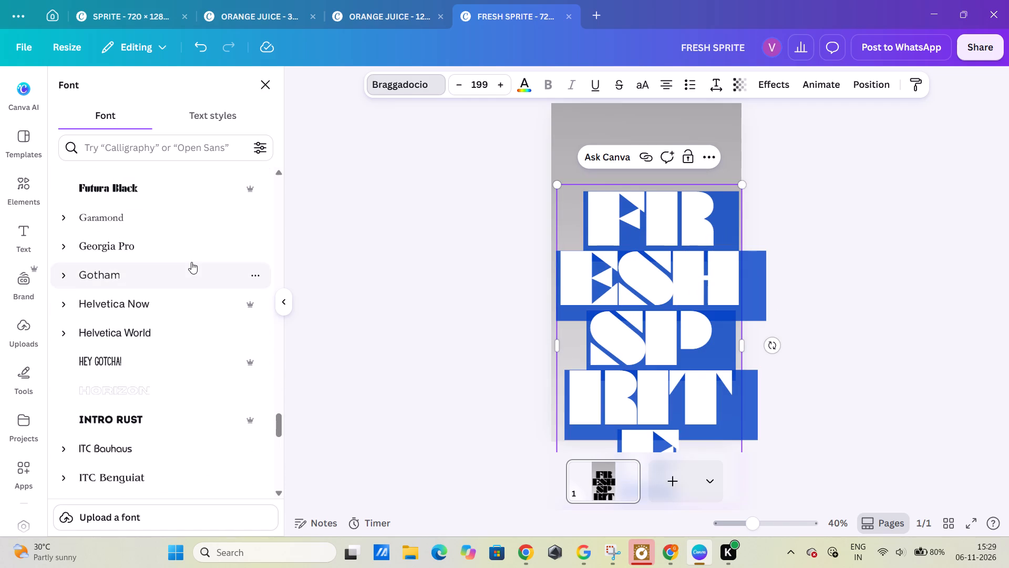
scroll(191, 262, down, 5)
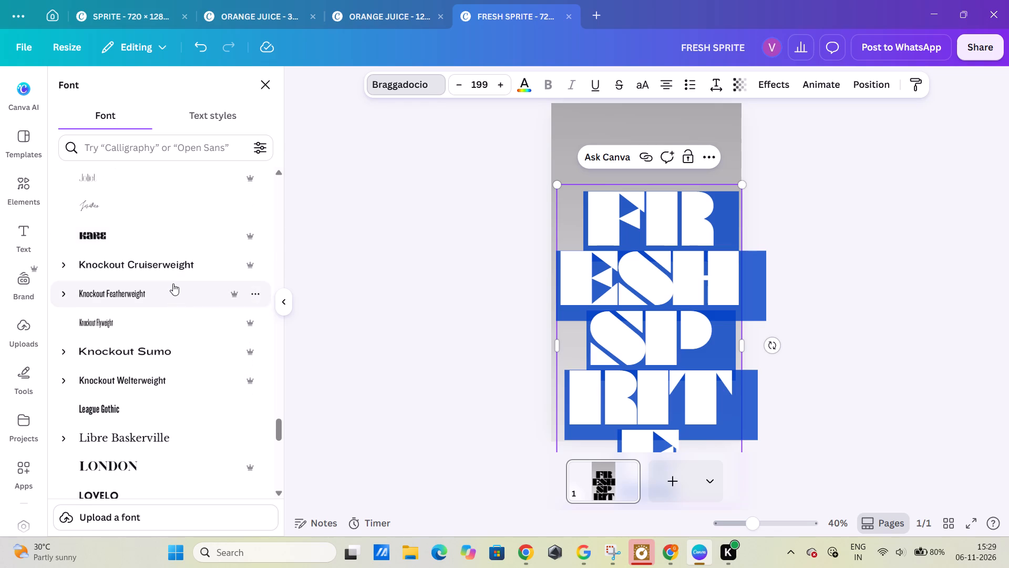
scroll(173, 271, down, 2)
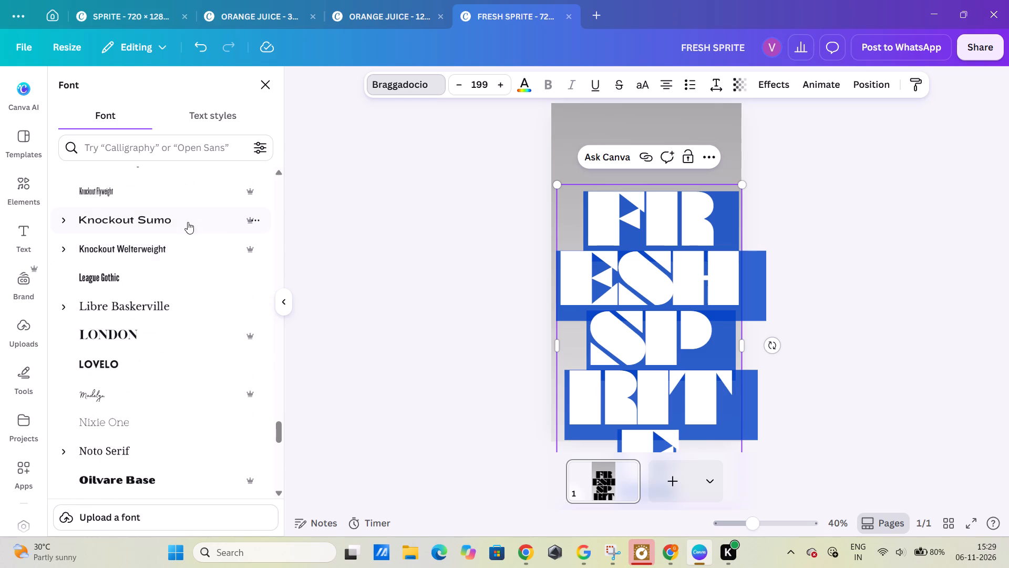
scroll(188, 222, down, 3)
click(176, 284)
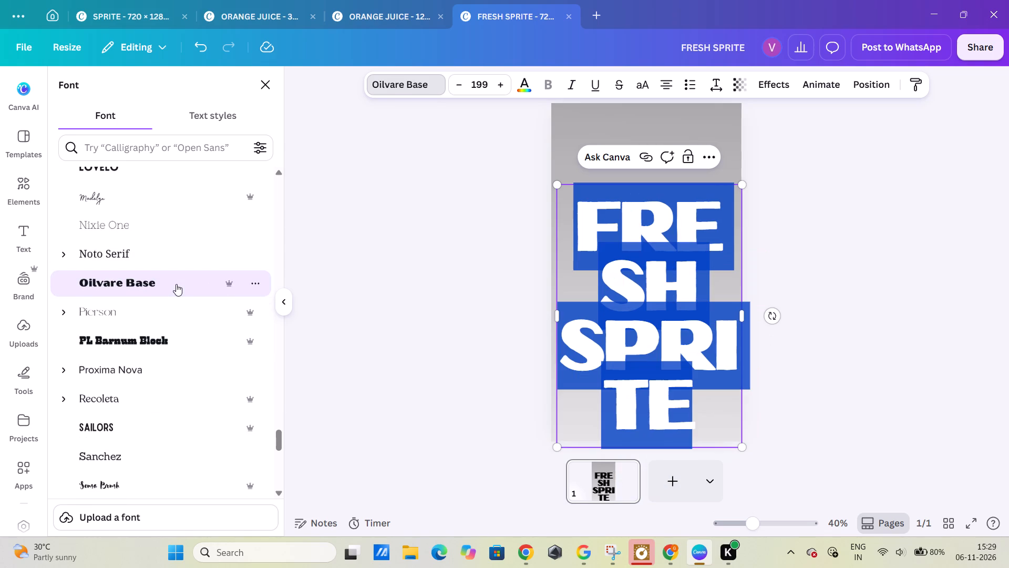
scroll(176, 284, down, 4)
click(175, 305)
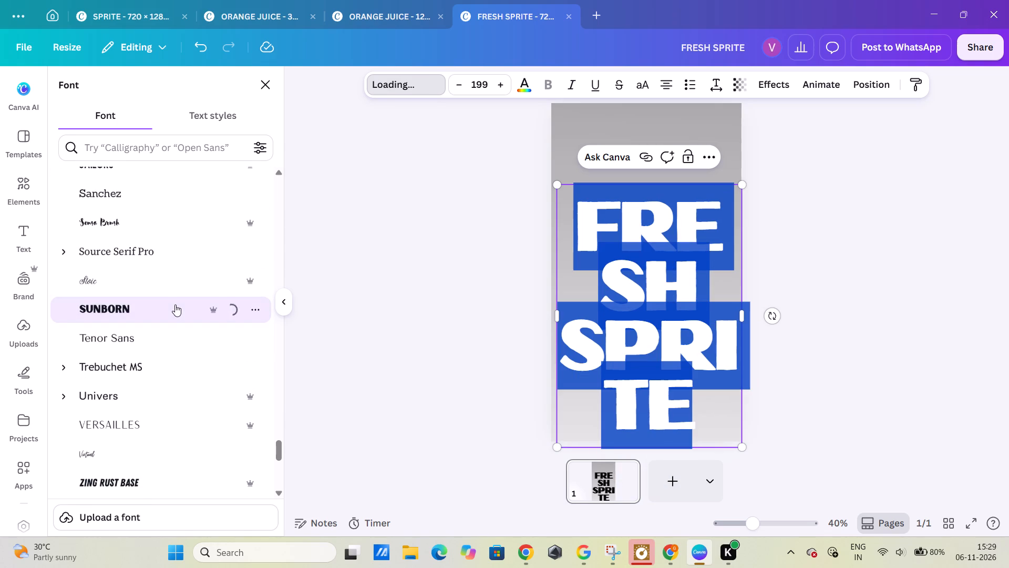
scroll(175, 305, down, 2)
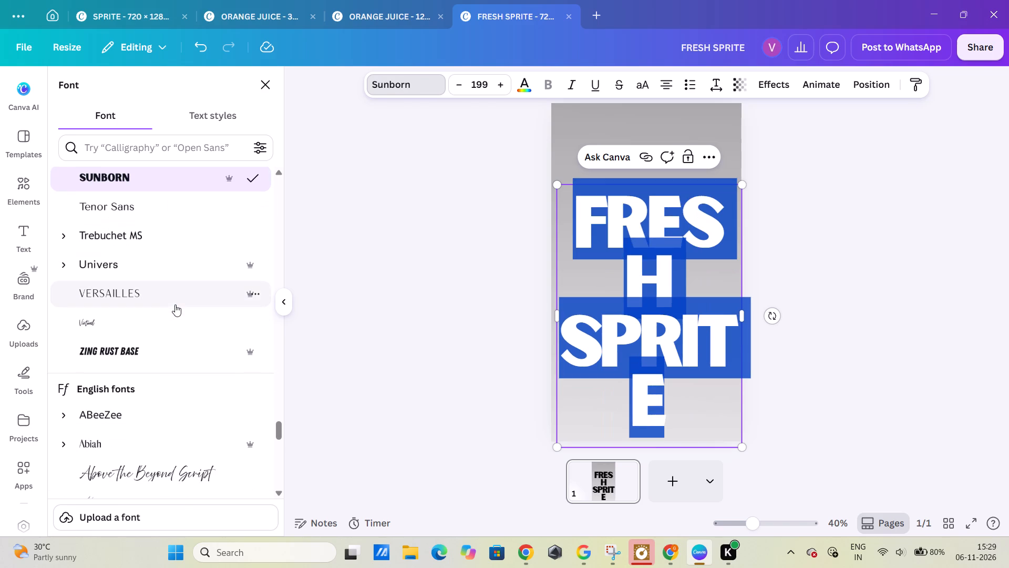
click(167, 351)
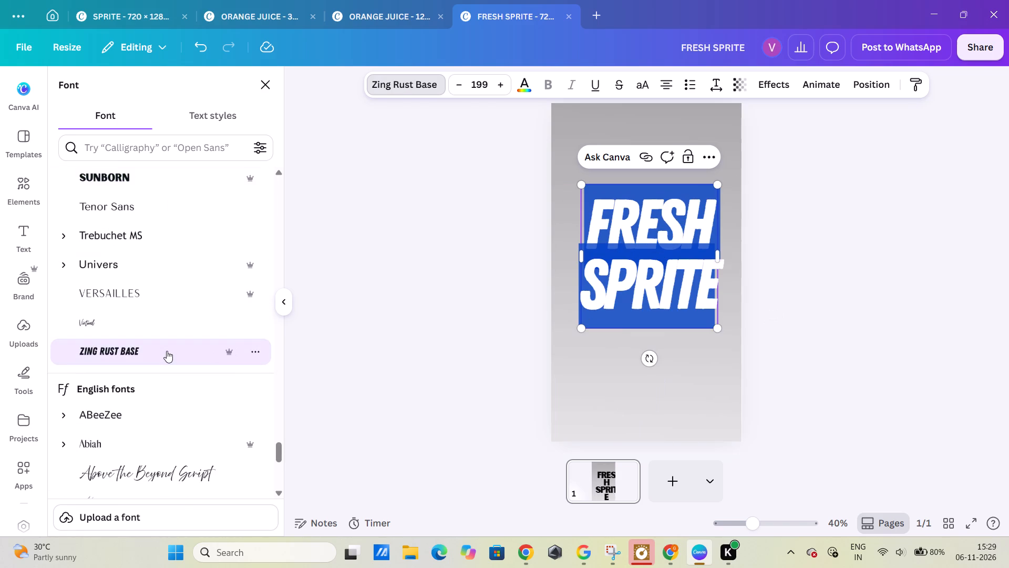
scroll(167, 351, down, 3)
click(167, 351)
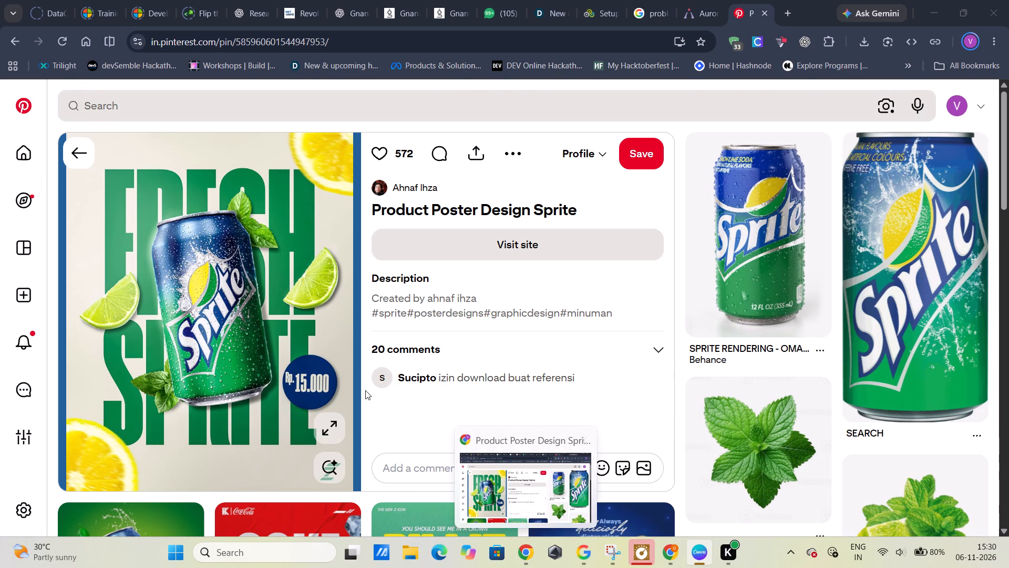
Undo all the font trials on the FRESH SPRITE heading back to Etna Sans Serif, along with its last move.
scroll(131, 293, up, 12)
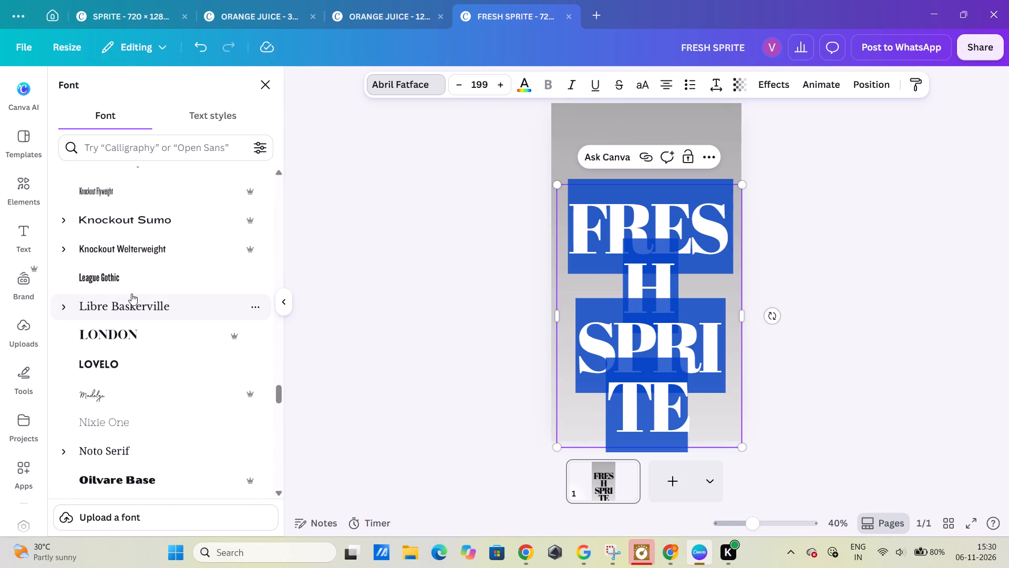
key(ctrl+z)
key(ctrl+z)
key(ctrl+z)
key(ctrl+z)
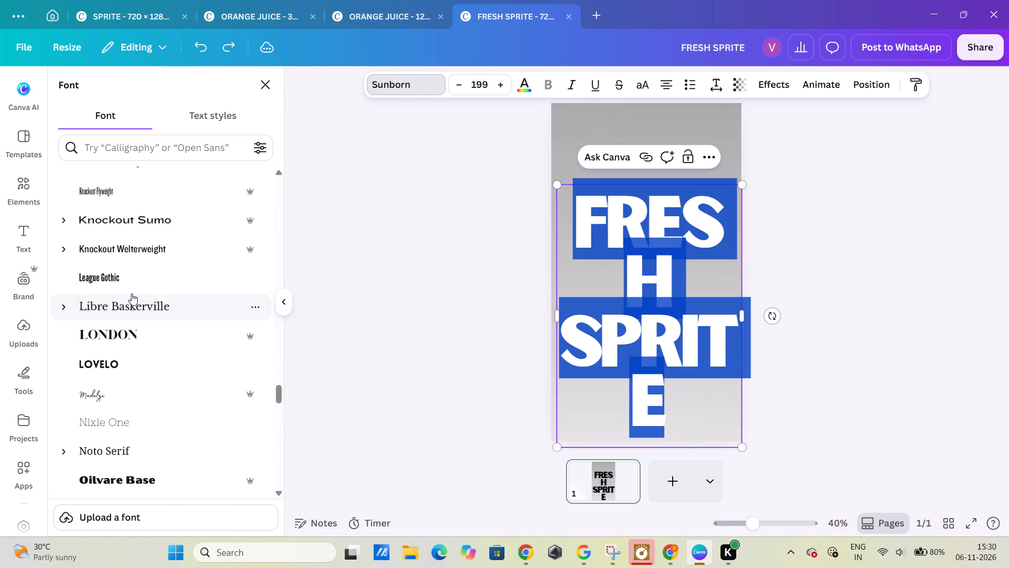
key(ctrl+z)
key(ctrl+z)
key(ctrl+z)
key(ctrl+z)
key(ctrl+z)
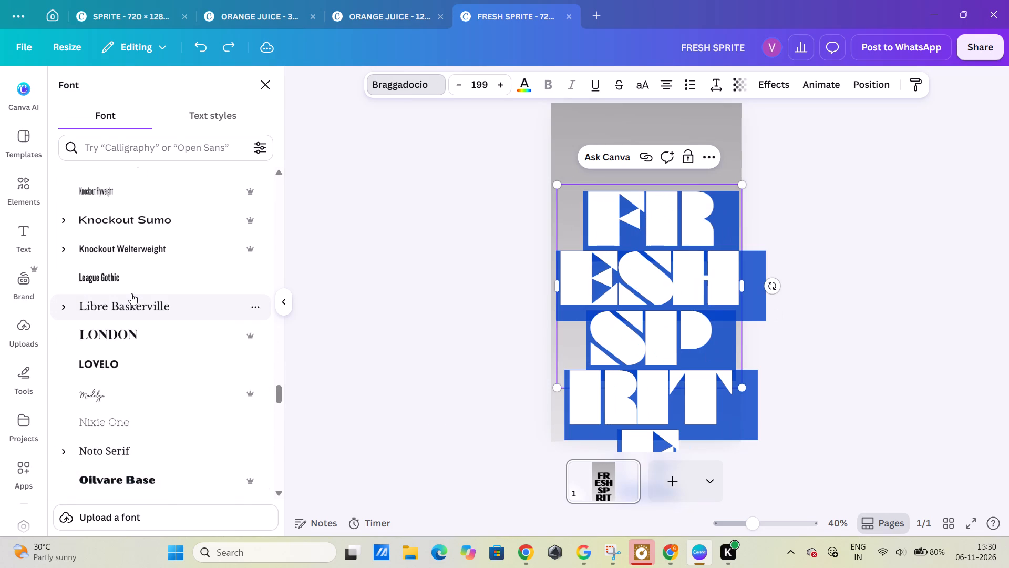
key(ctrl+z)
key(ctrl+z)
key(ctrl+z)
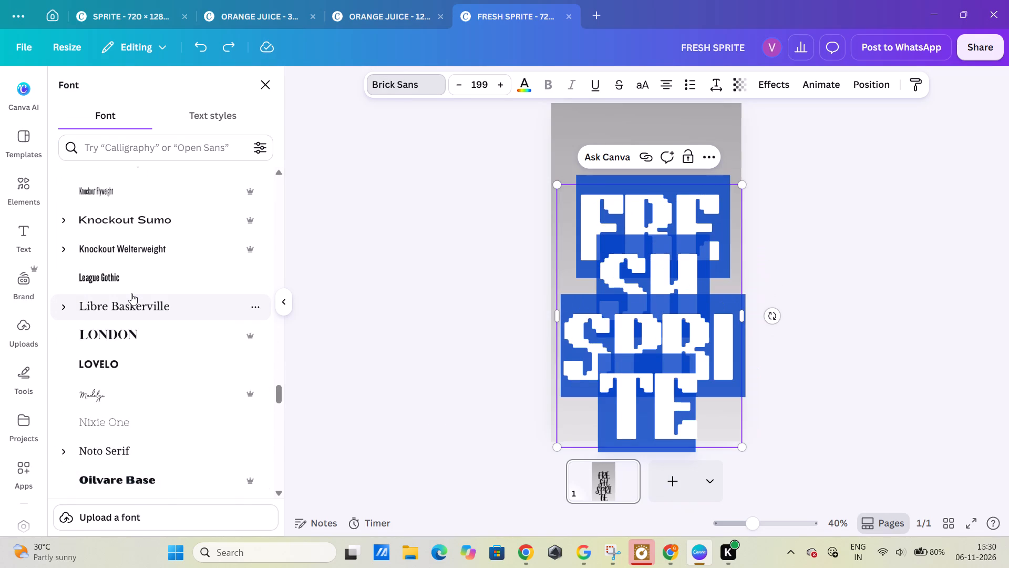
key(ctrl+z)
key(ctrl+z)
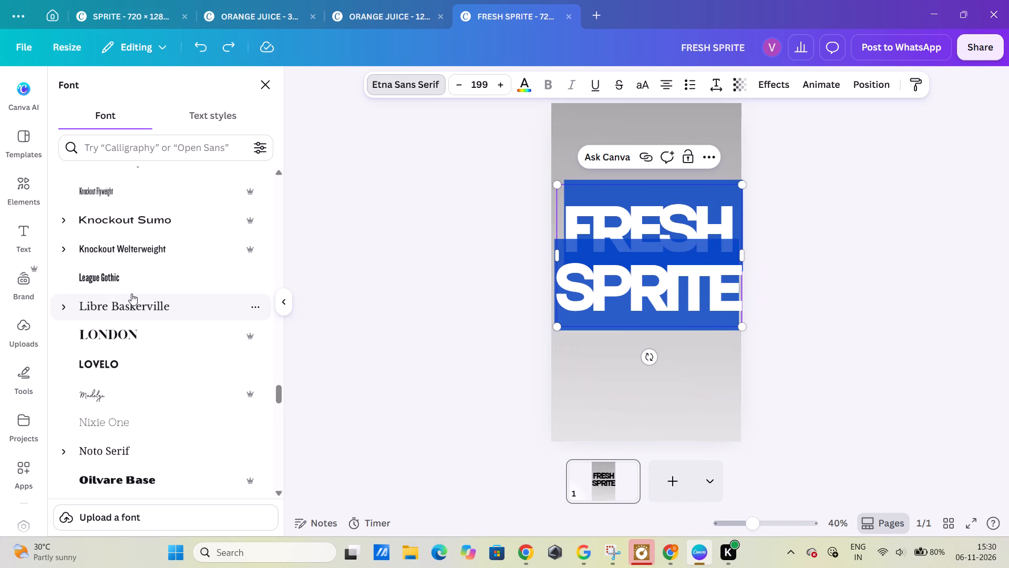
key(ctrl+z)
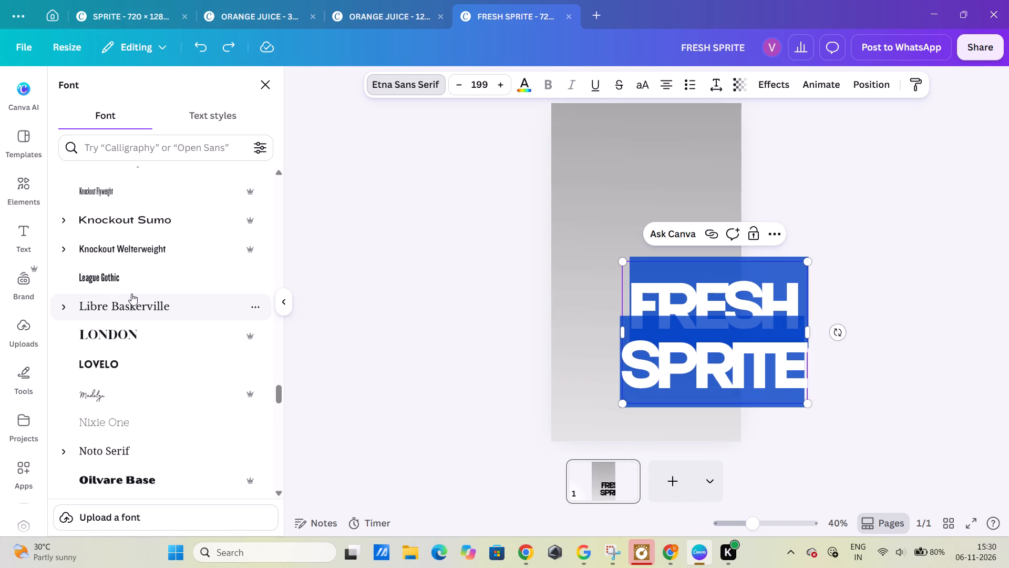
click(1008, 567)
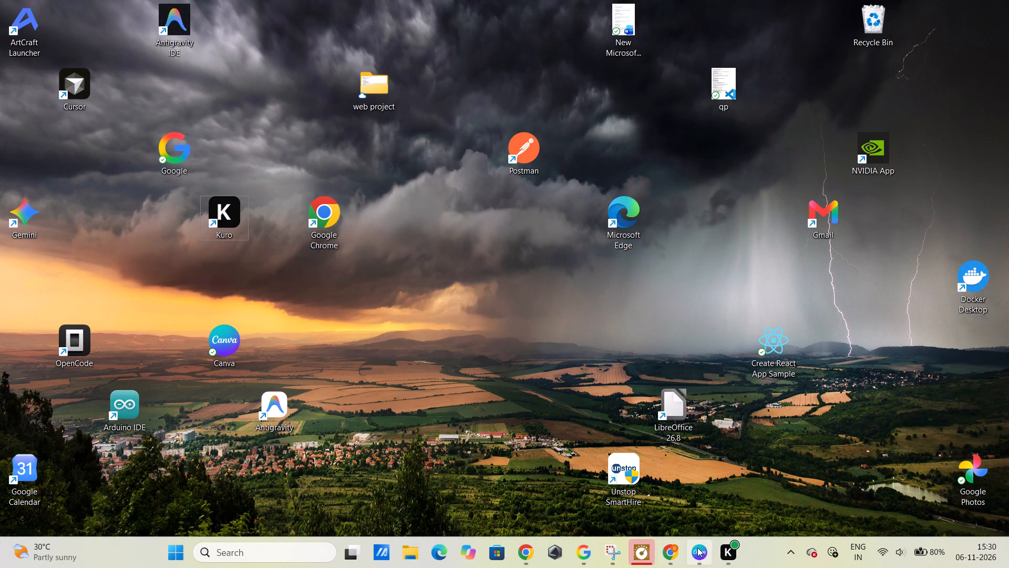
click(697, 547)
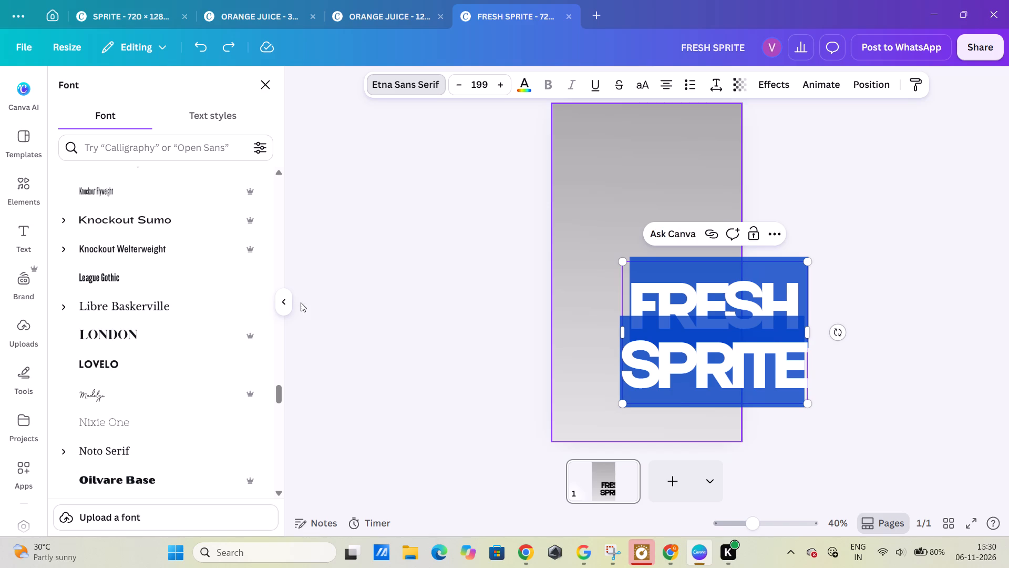
Move the FRESH SPRITE heading back across the page's width, slightly above mid-height.
click(538, 165)
click(646, 229)
click(604, 177)
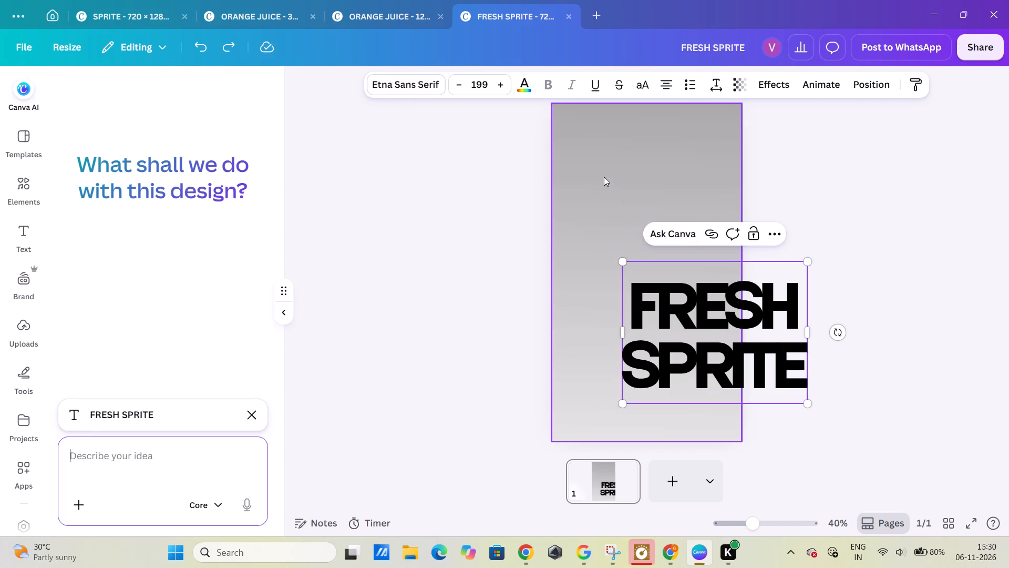
click(666, 309)
drag(666, 309, 607, 219)
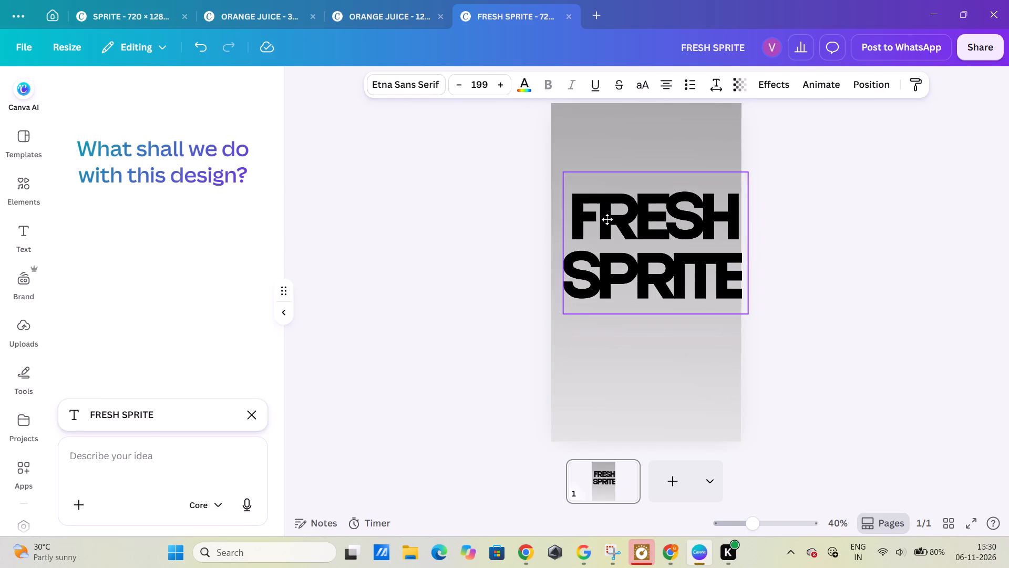
drag(607, 219, 605, 217)
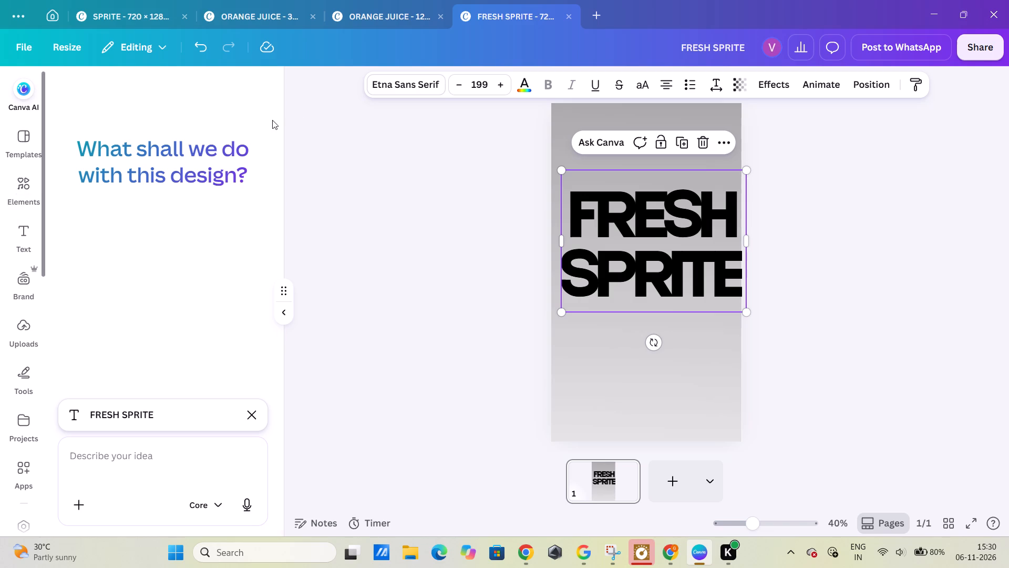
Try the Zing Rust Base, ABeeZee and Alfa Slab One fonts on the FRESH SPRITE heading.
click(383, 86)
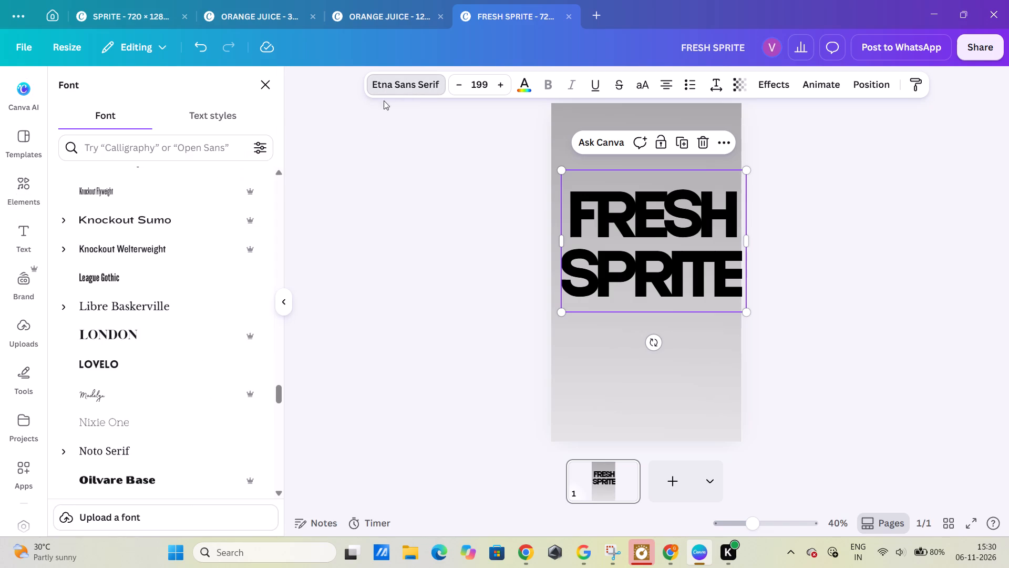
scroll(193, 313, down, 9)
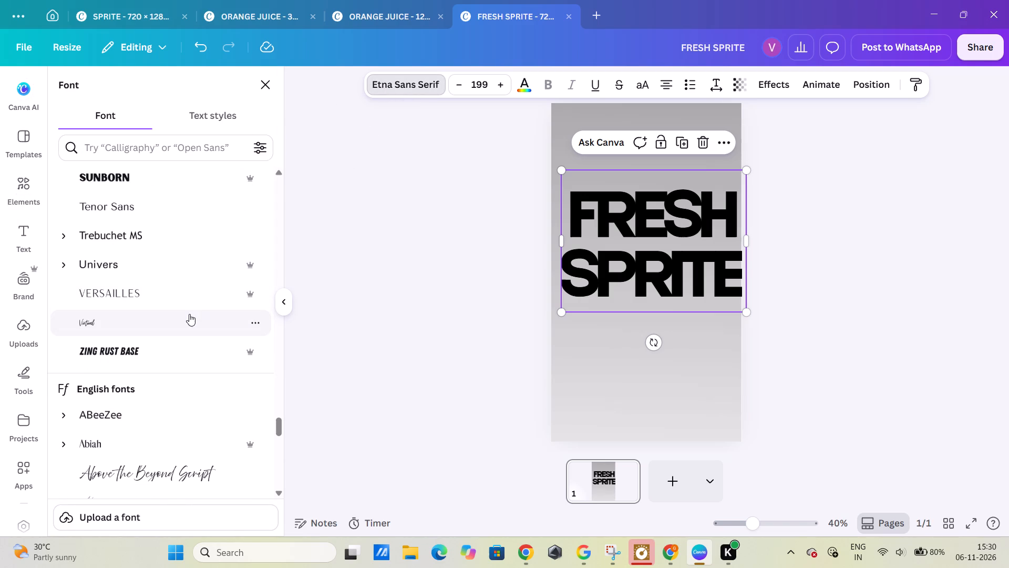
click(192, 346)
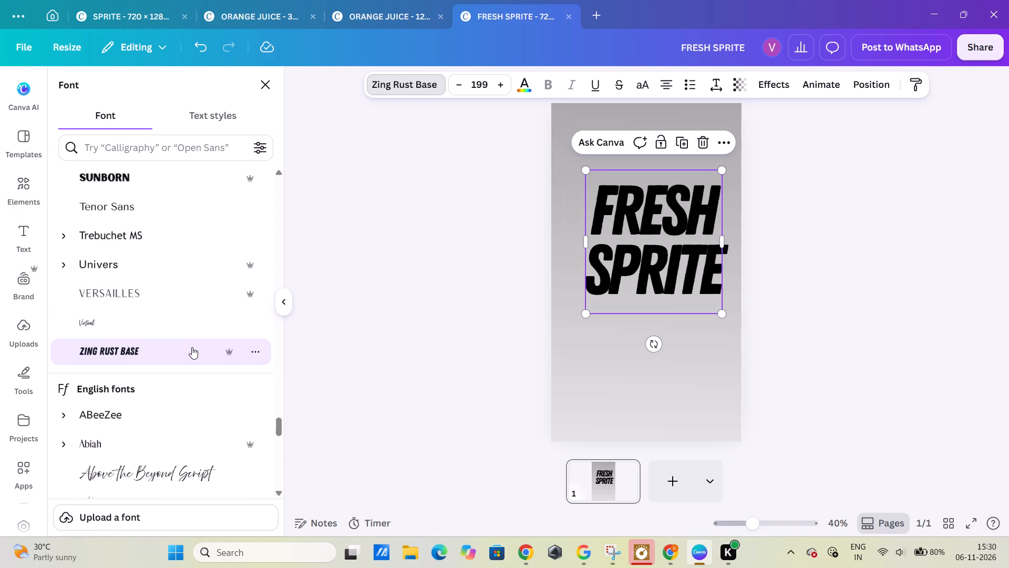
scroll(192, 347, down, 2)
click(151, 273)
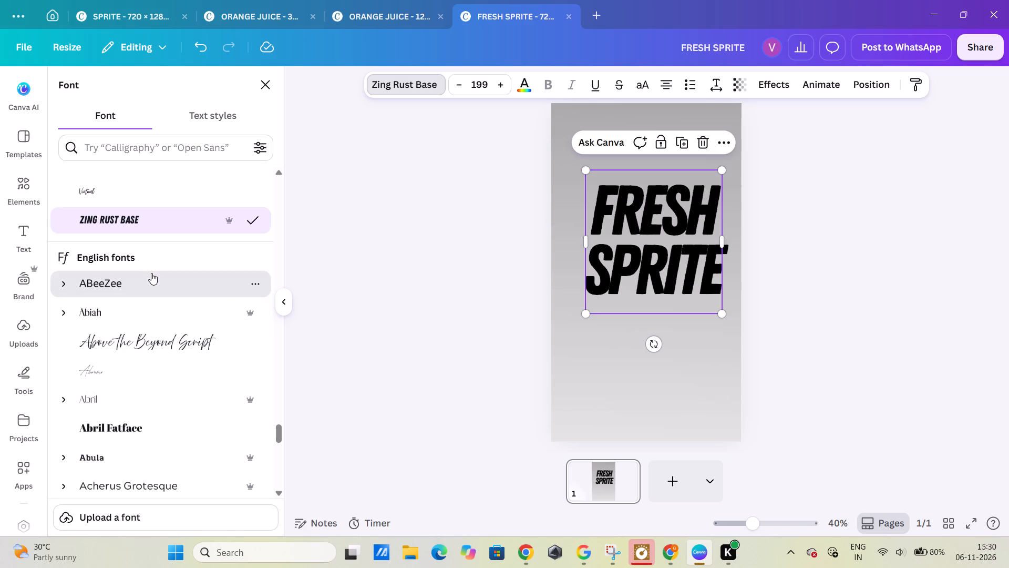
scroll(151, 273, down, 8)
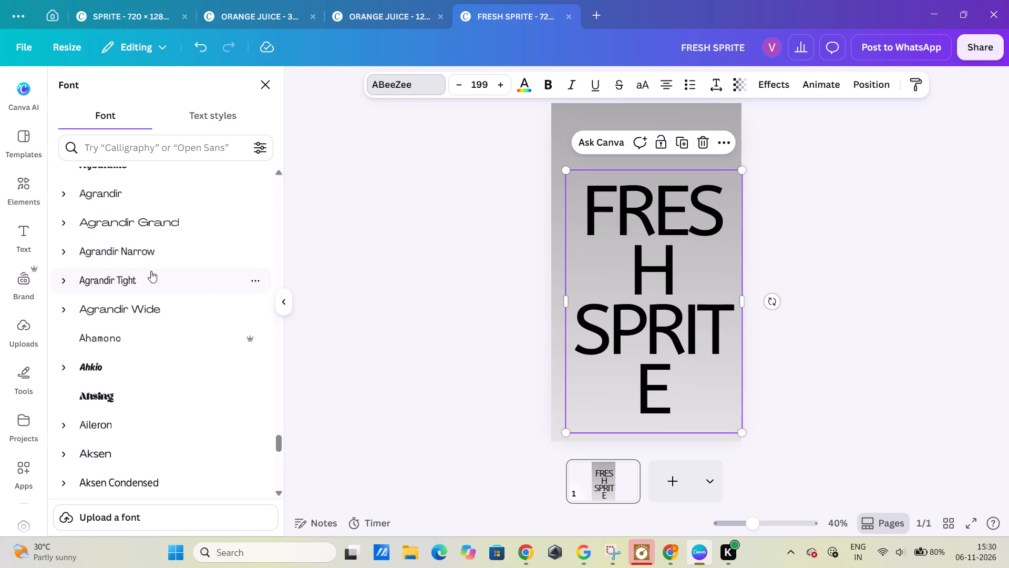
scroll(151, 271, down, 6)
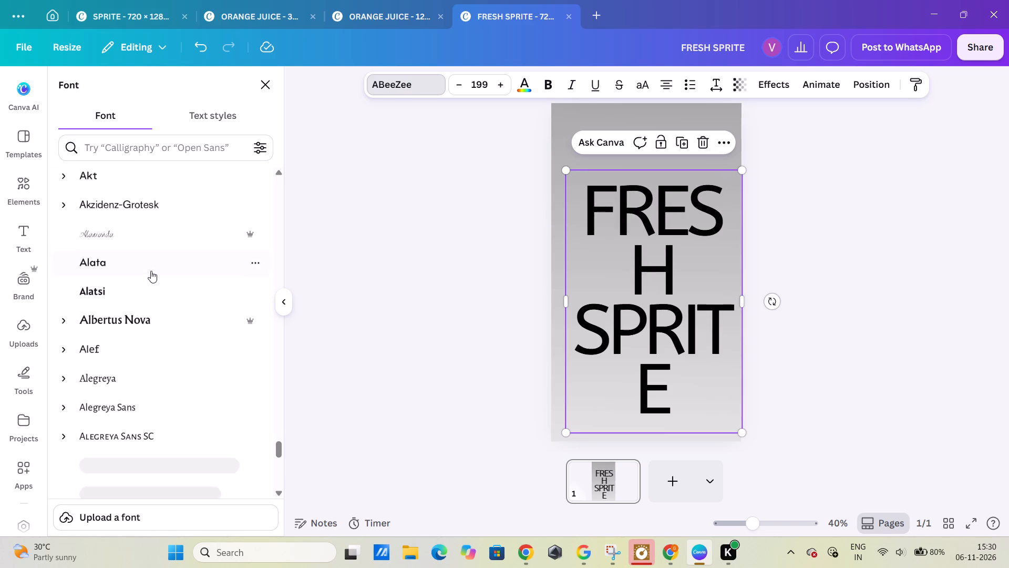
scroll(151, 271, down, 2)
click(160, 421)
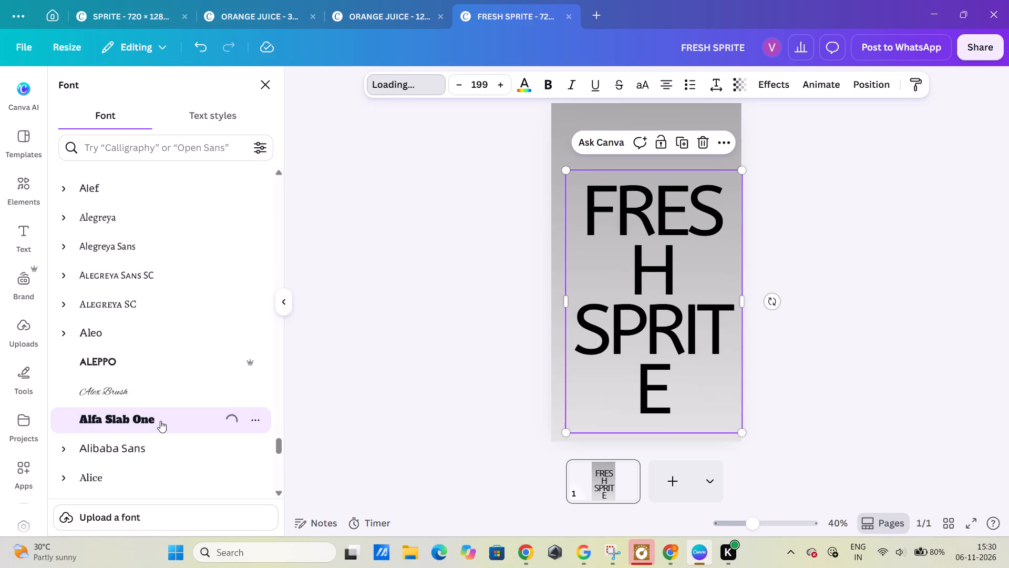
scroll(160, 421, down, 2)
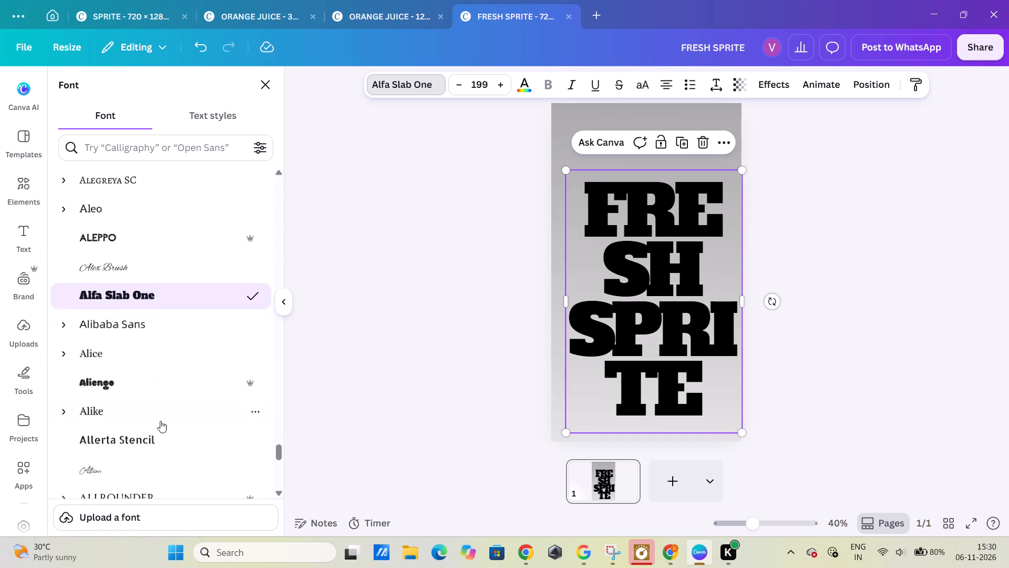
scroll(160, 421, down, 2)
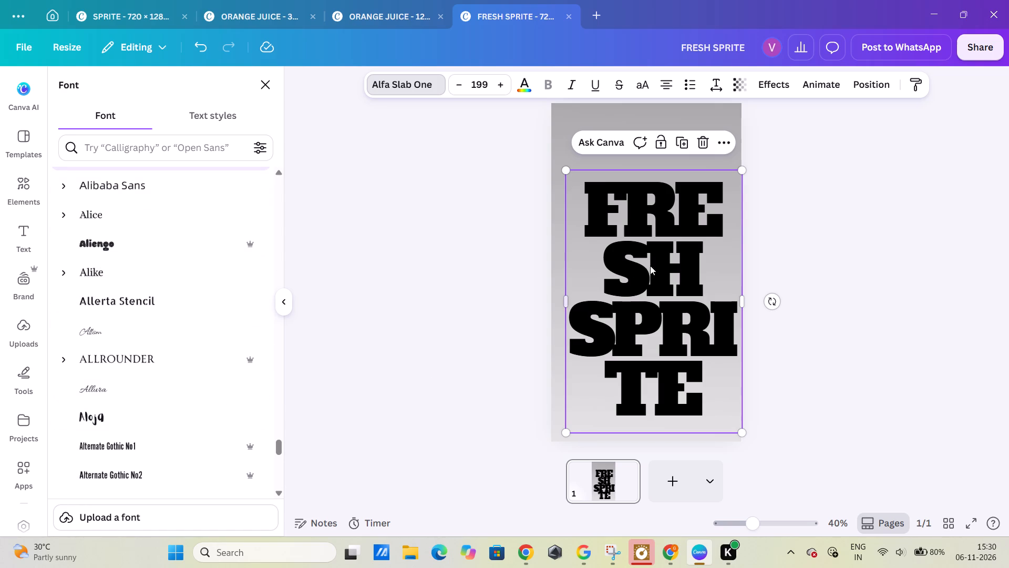
Widen the heading's text box until FRESH and SPRITE each fit on one line, and move it back over the page.
drag(564, 300, 478, 317)
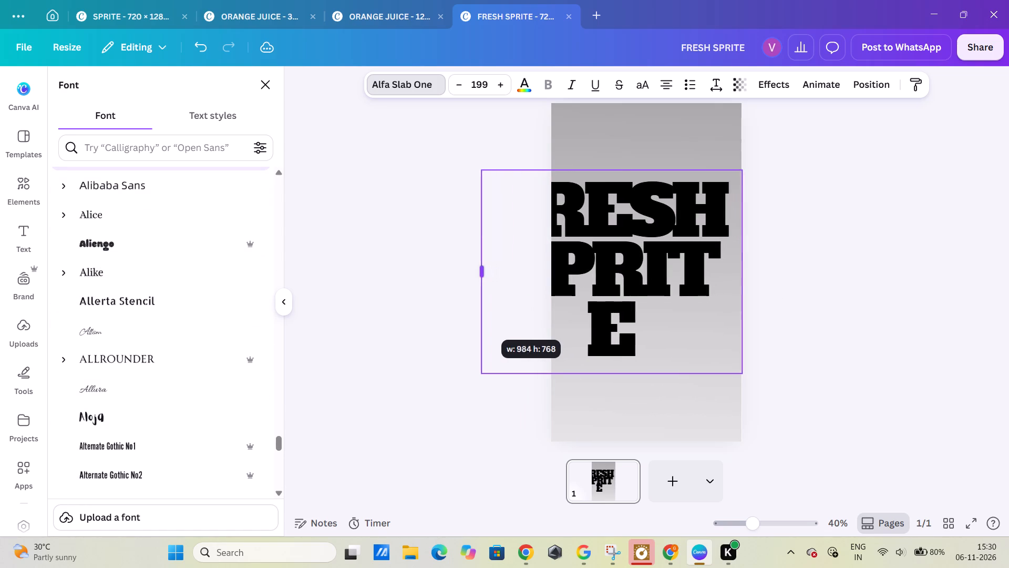
drag(478, 317, 472, 317)
drag(672, 268, 707, 276)
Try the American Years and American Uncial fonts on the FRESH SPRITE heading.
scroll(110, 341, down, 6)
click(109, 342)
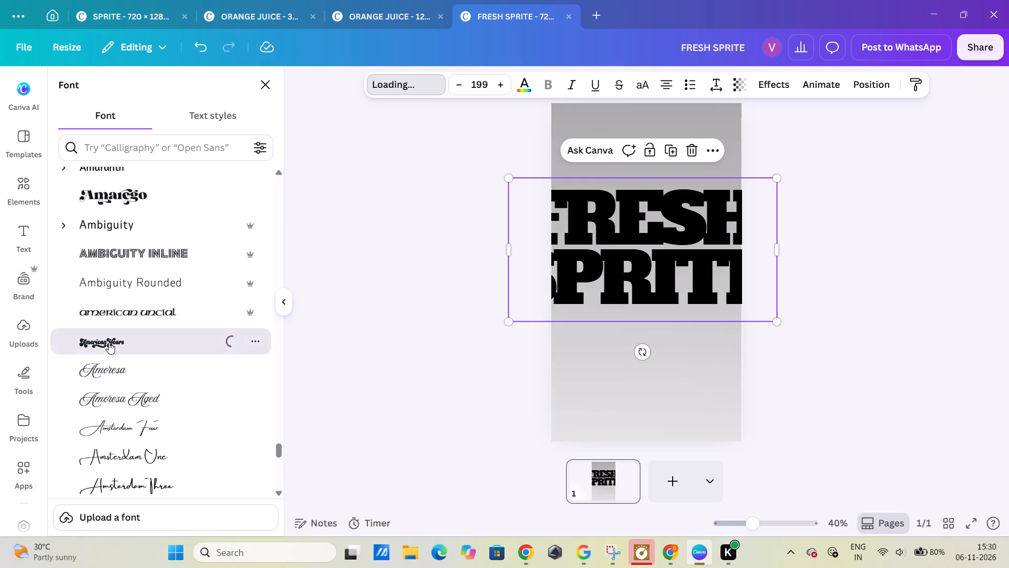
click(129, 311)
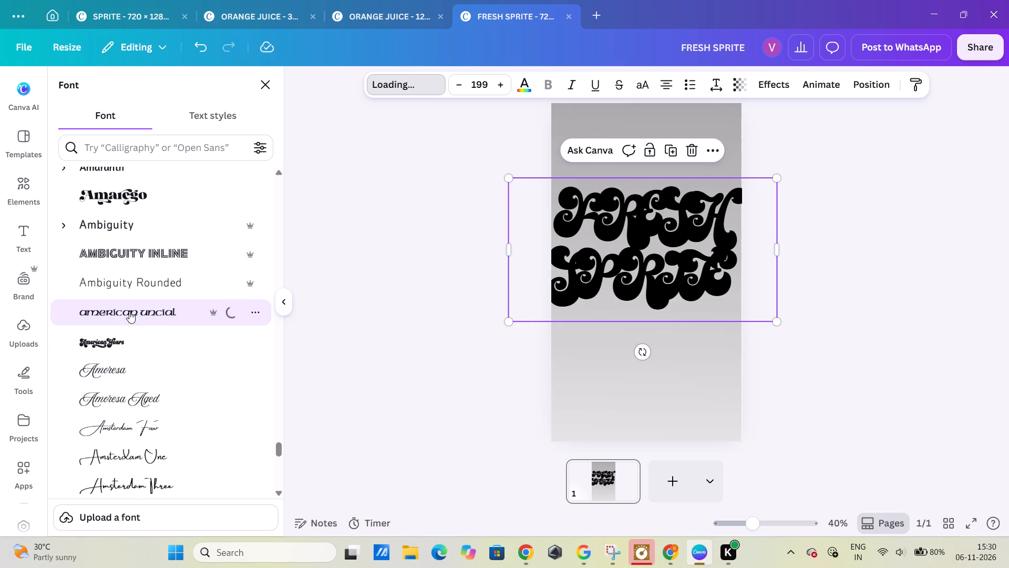
Set the FRESH SPRITE heading's font to Anton SC.
scroll(129, 311, down, 12)
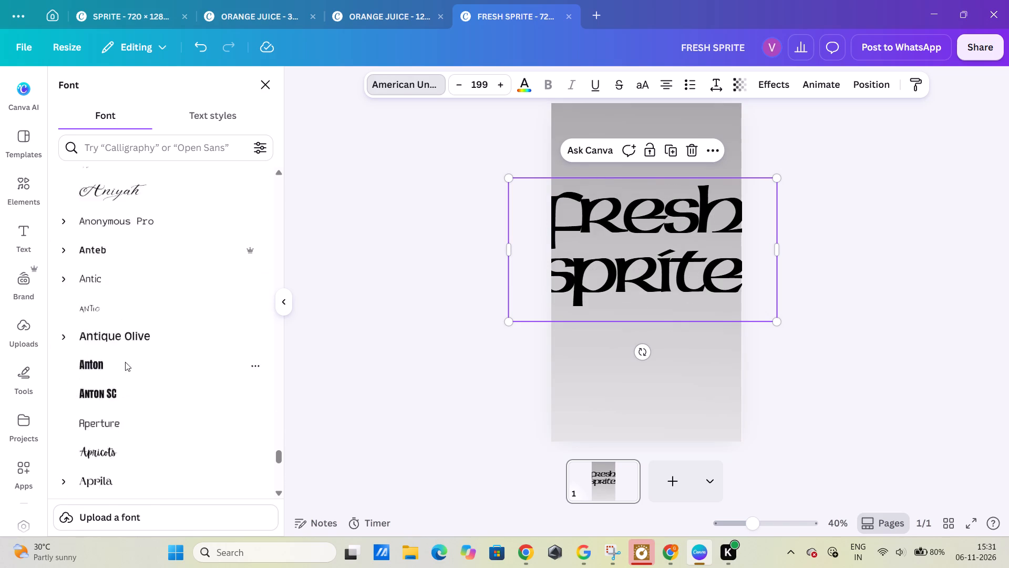
click(113, 265)
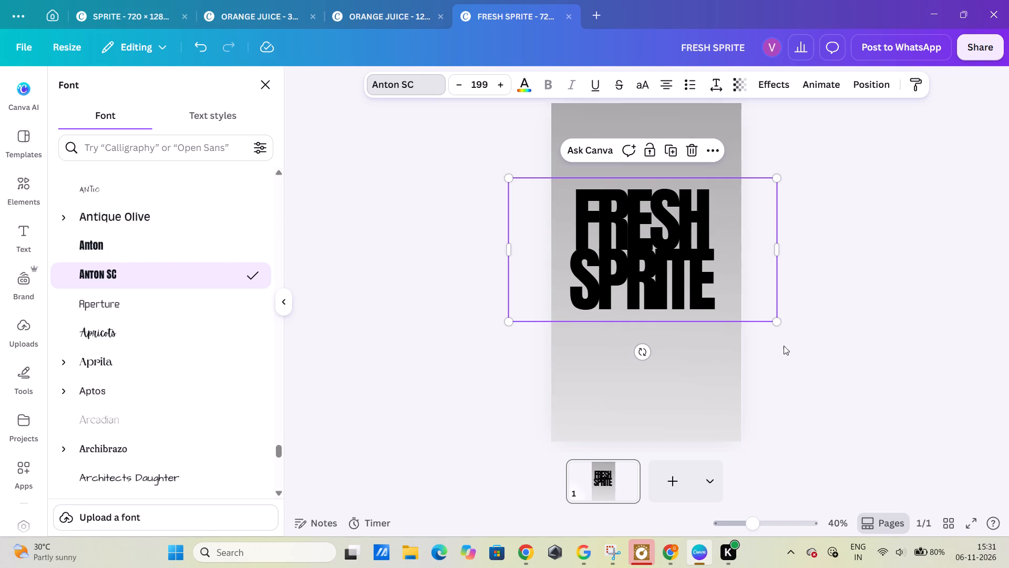
Enlarge the FRESH SPRITE heading to font size 222 and place it around the middle of the page.
drag(781, 326, 815, 337)
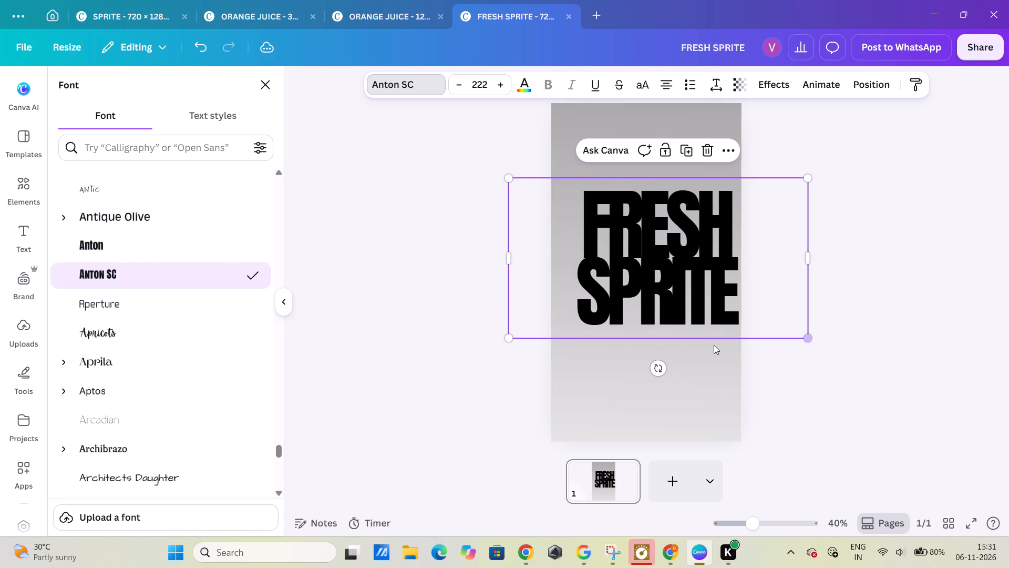
drag(679, 300, 663, 307)
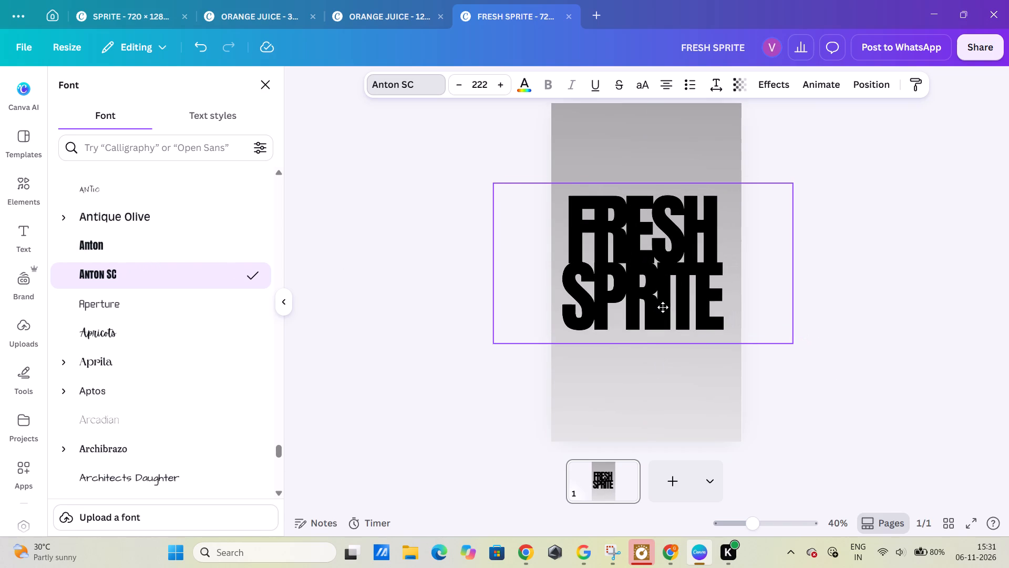
drag(663, 307, 672, 312)
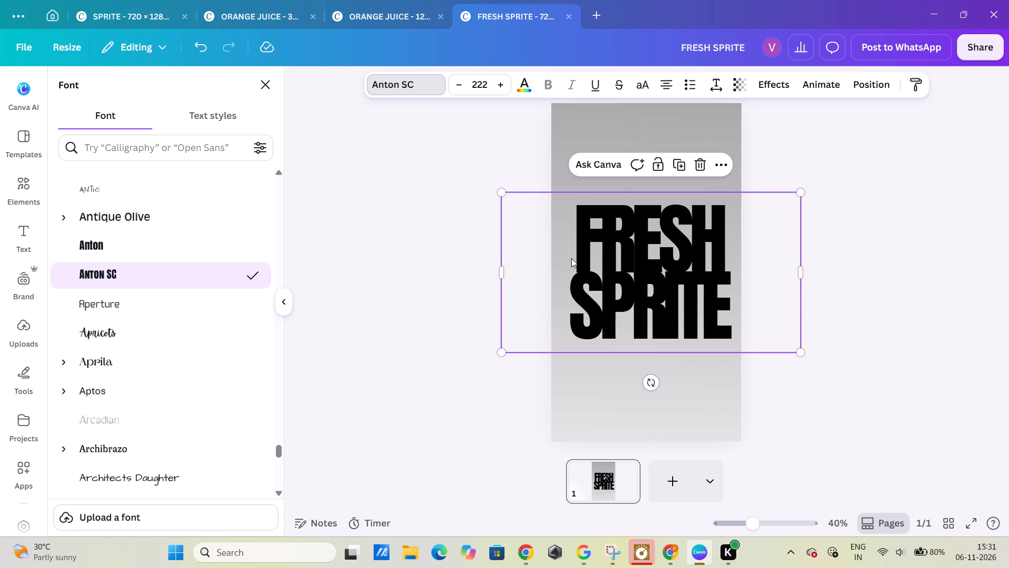
Select both words of the FRESH SPRITE heading and colour them the default solid green #00BF63.
triple_click(637, 250)
click(637, 250)
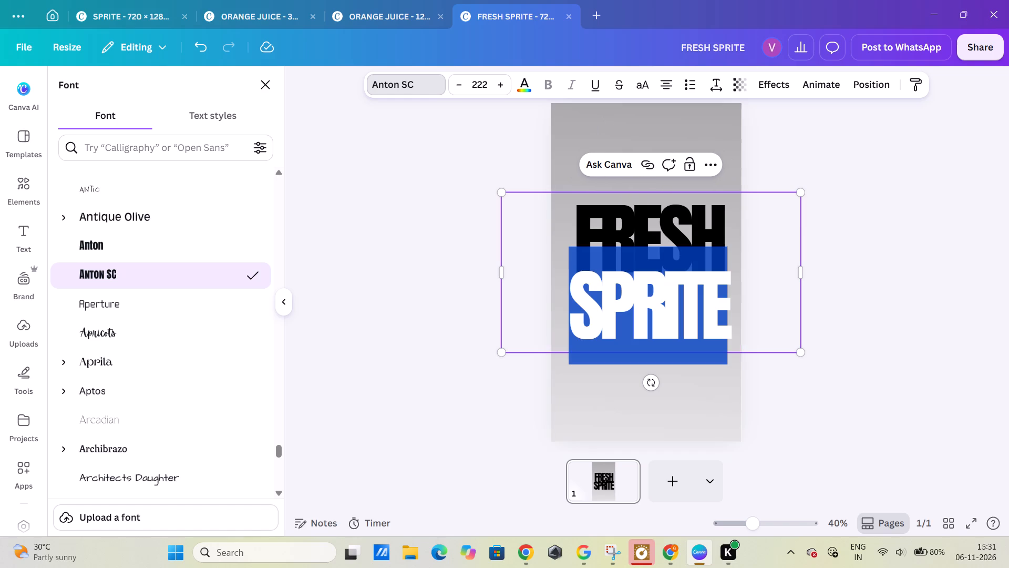
click(644, 260)
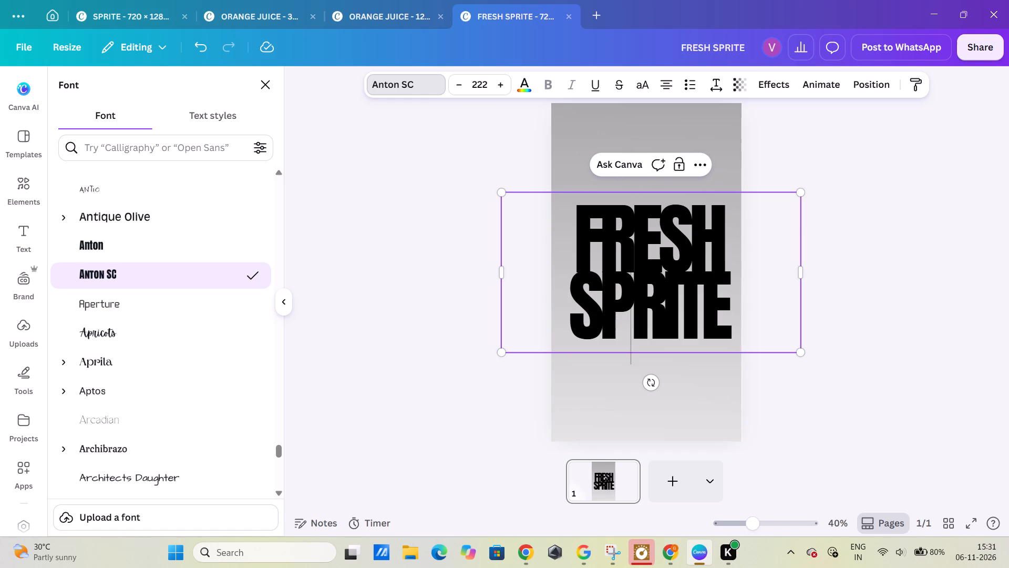
key(Right)
key(Right)
key(Right)
key(Right)
key(shift+Up)
key(shift+Up)
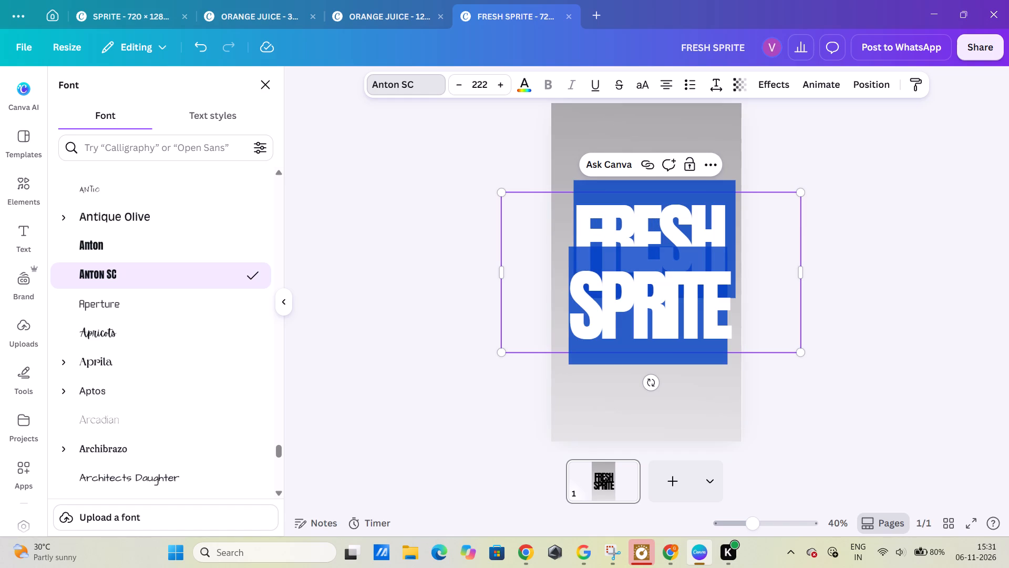
click(532, 76)
scroll(59, 466, down, 2)
scroll(109, 441, down, 1)
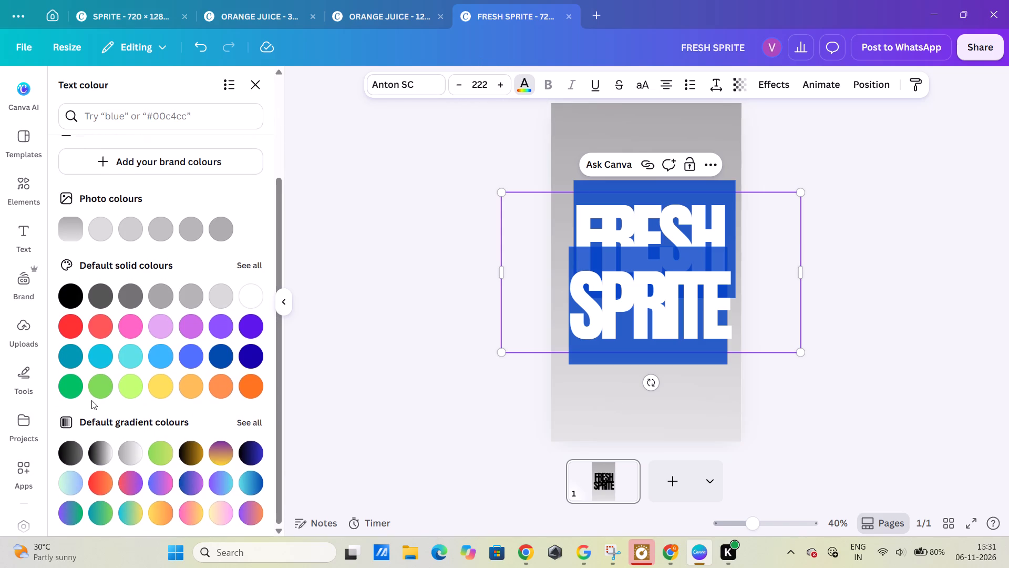
click(79, 389)
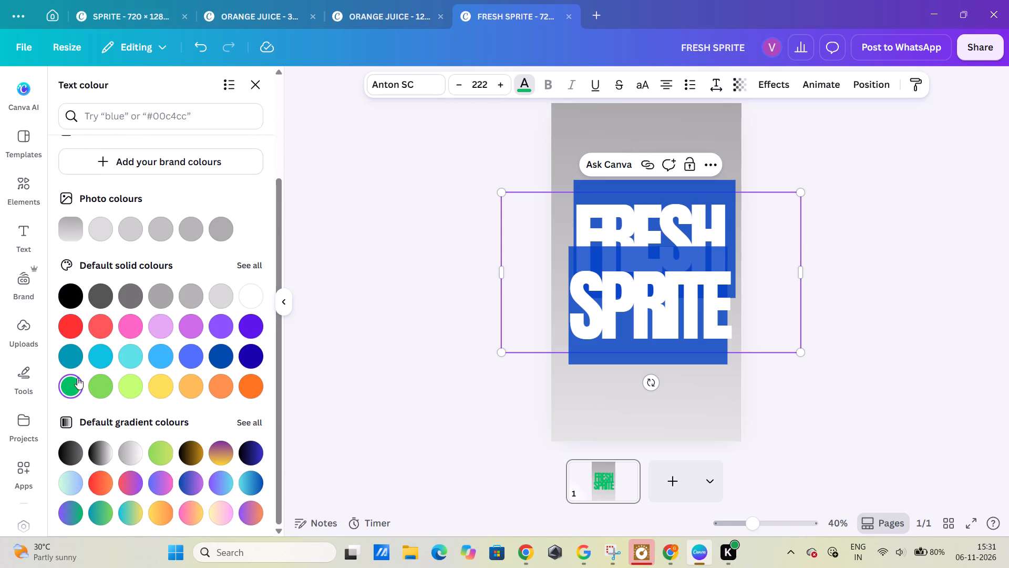
Adjust the heading's custom text colour, changing hue, saturation and brightness, to the muted dark green #4B853C.
scroll(143, 308, up, 3)
click(73, 186)
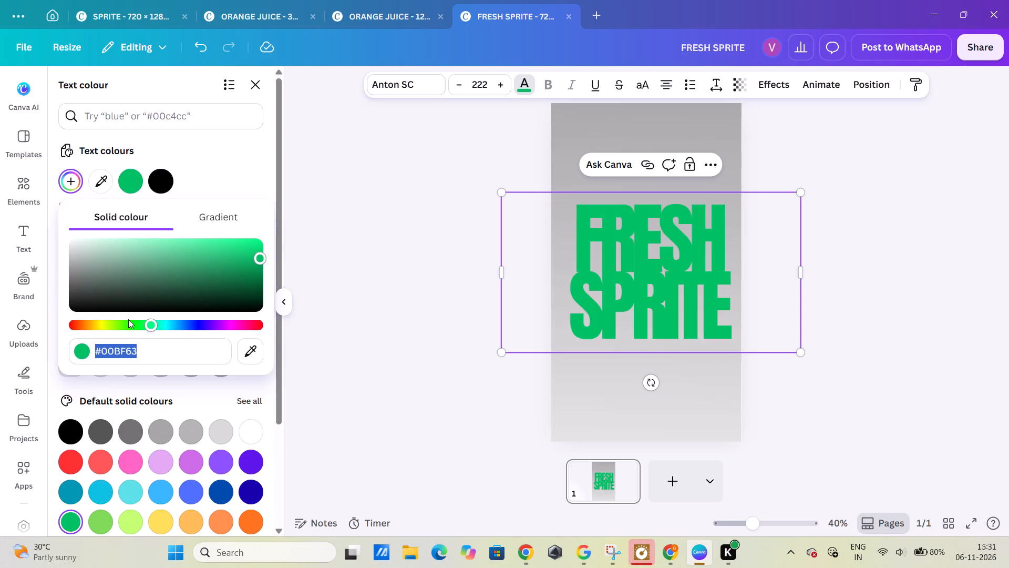
drag(149, 323, 138, 322)
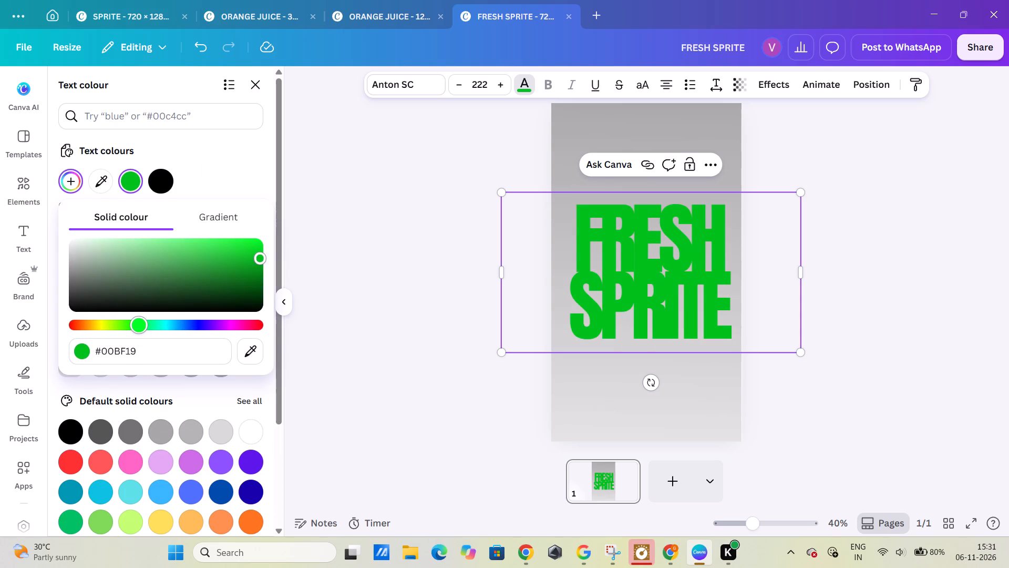
drag(138, 322, 128, 321)
drag(263, 258, 261, 257)
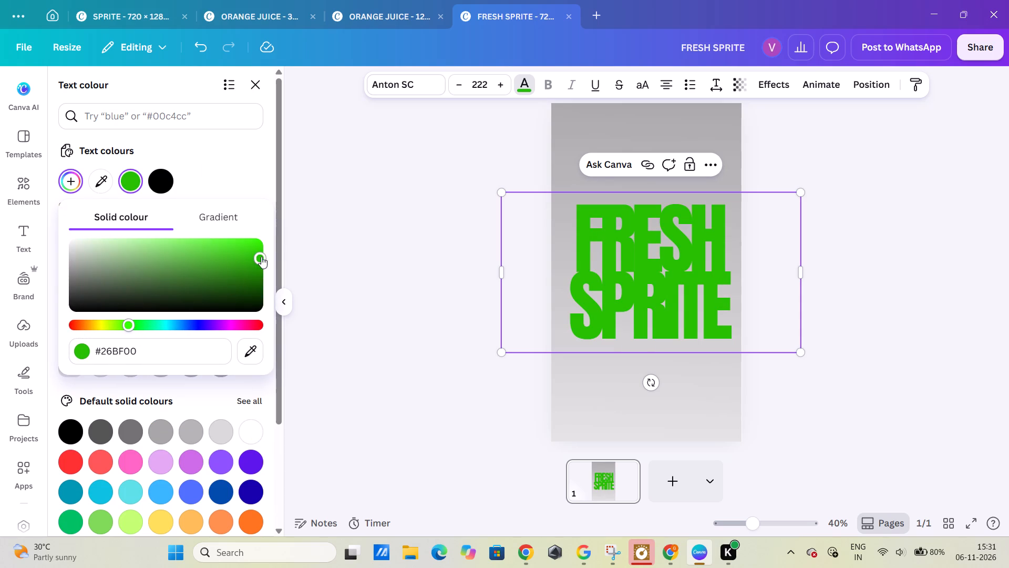
drag(261, 257, 240, 257)
drag(262, 257, 252, 257)
drag(252, 257, 163, 251)
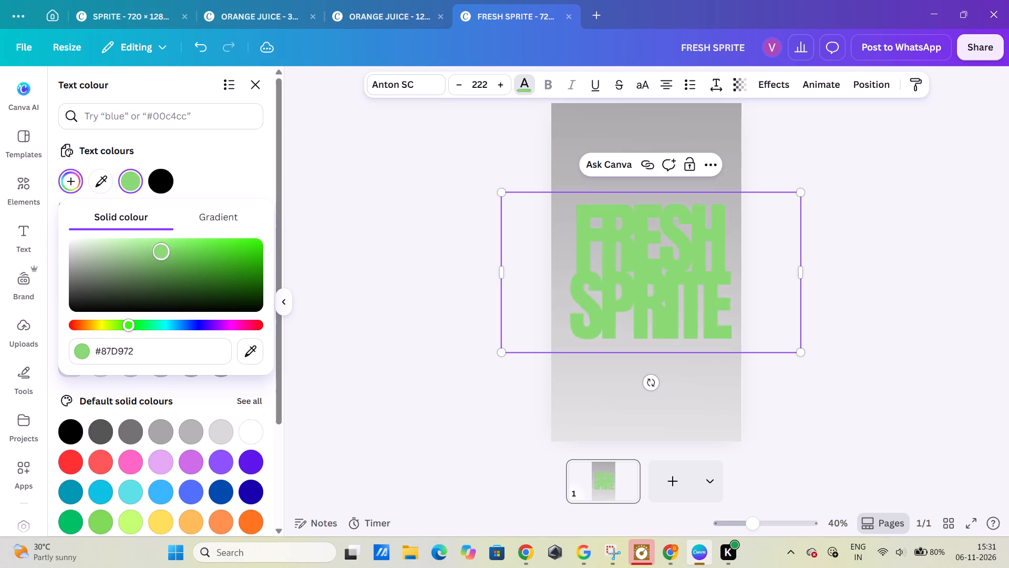
drag(163, 251, 179, 259)
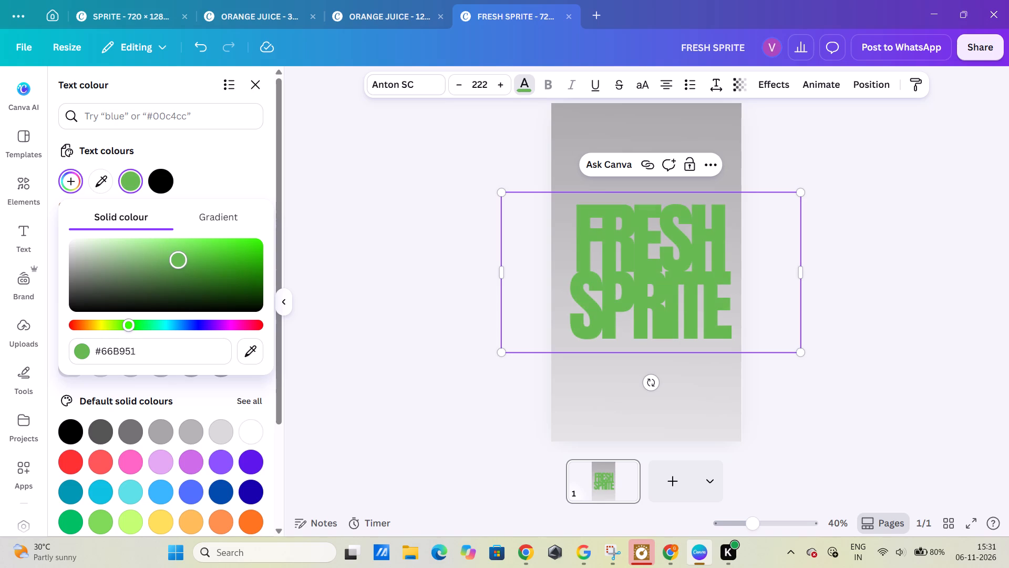
drag(179, 259, 174, 271)
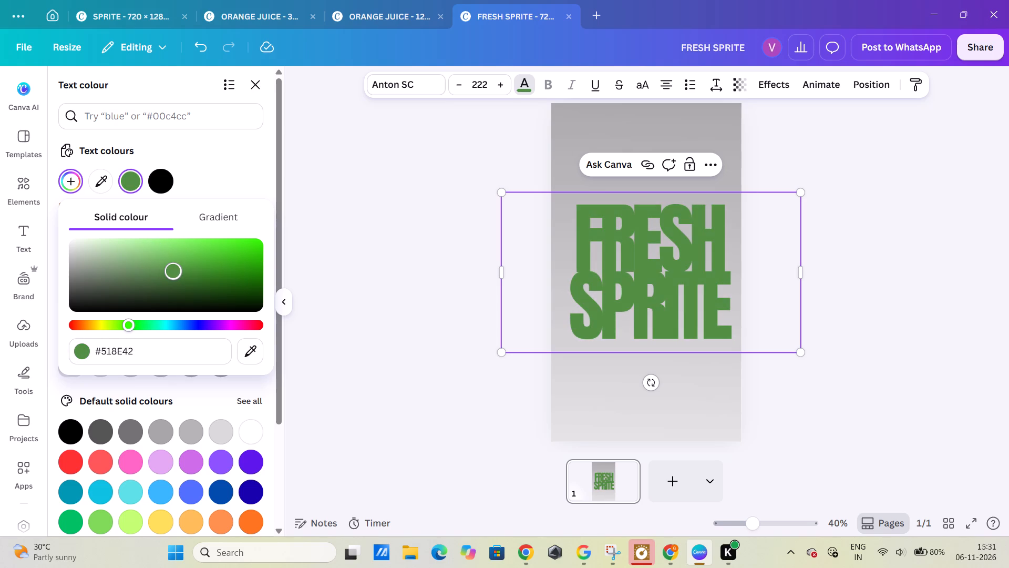
drag(174, 271, 176, 289)
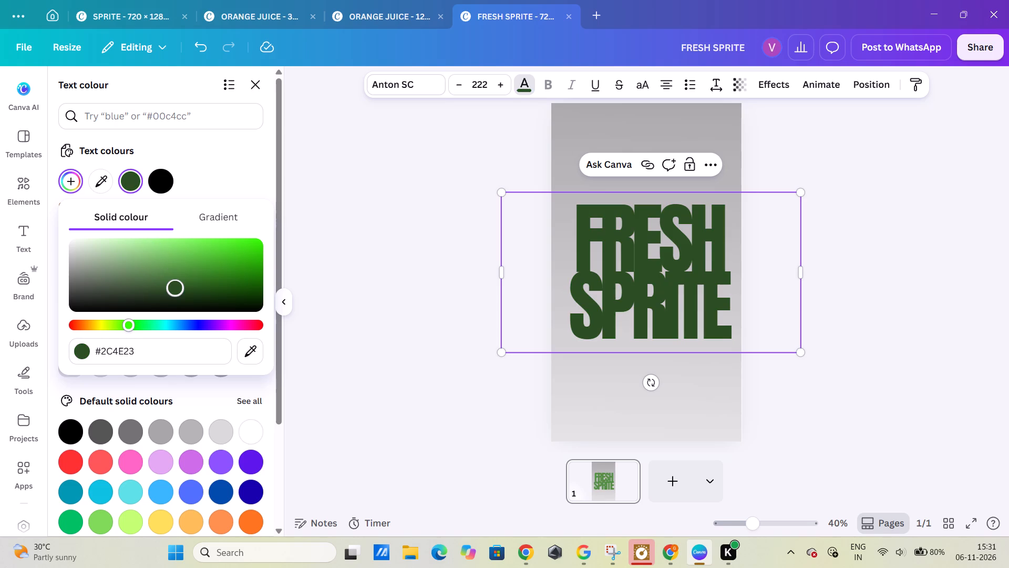
drag(176, 289, 176, 281)
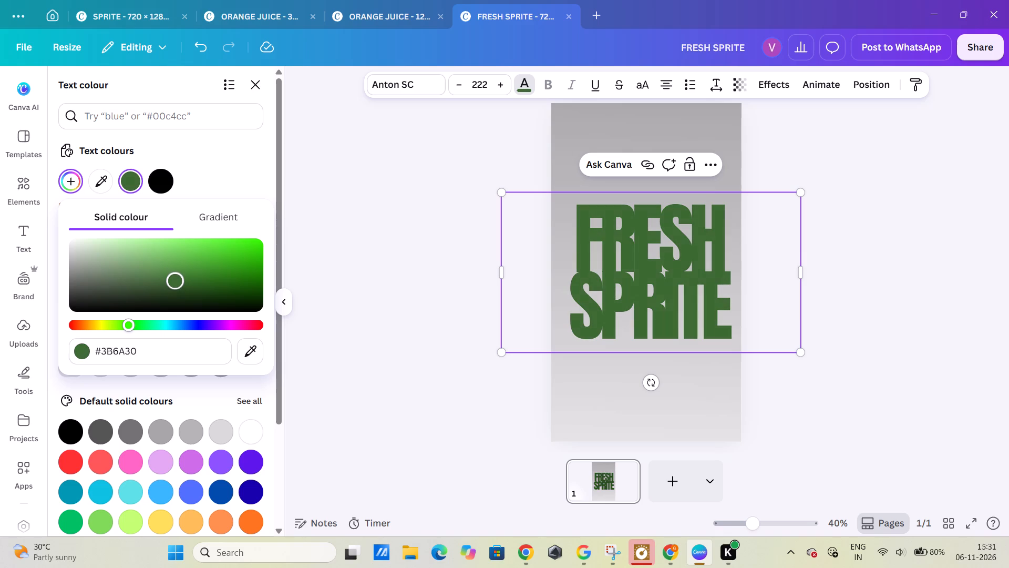
drag(176, 281, 176, 273)
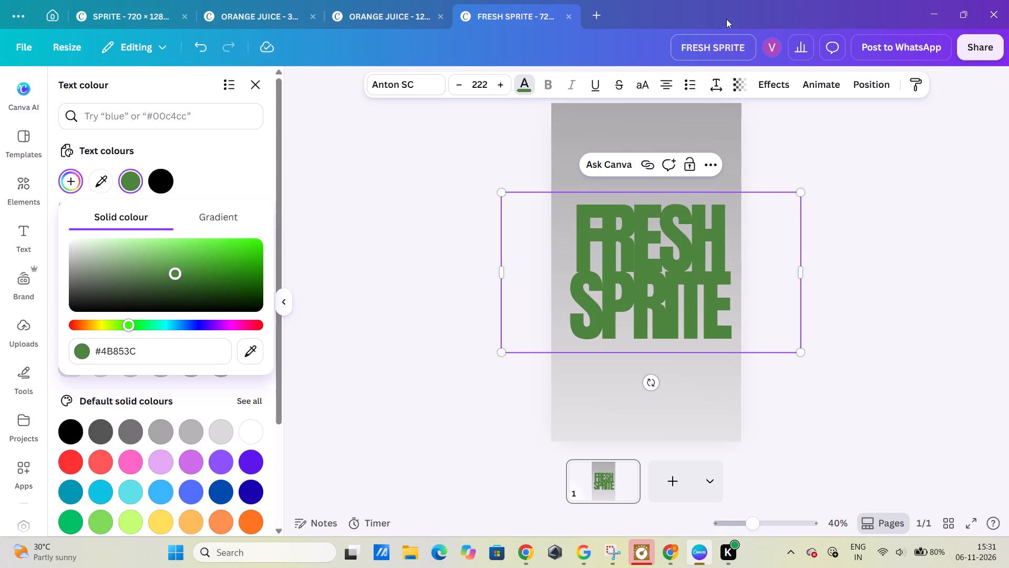
Apply the Neon text effect to the FRESH SPRITE heading.
click(761, 90)
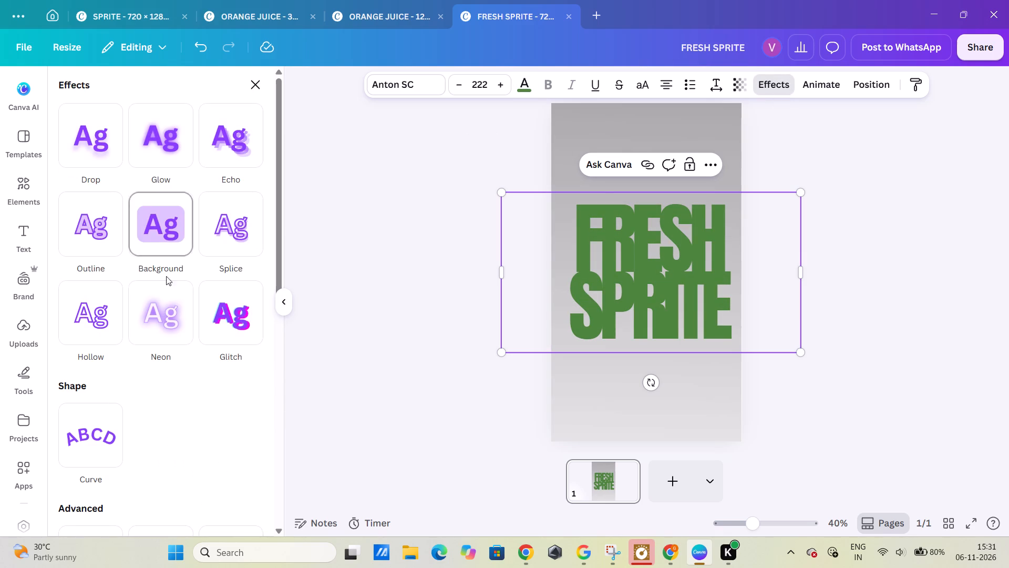
click(160, 303)
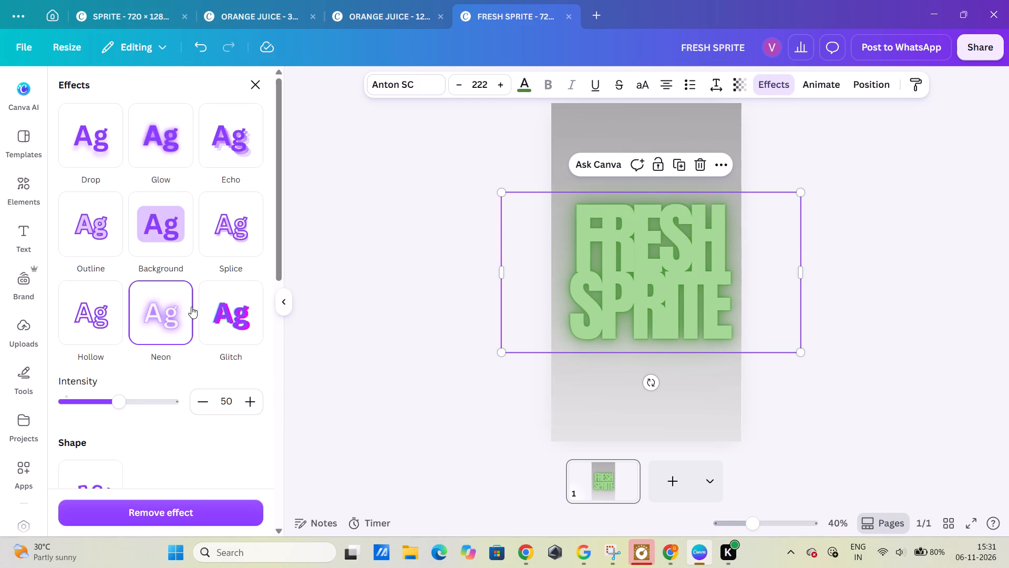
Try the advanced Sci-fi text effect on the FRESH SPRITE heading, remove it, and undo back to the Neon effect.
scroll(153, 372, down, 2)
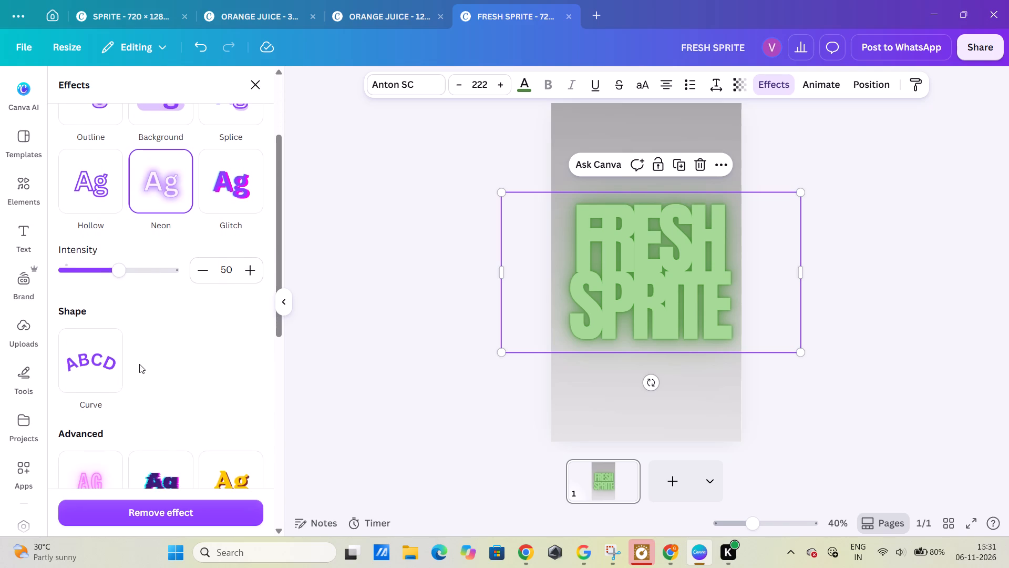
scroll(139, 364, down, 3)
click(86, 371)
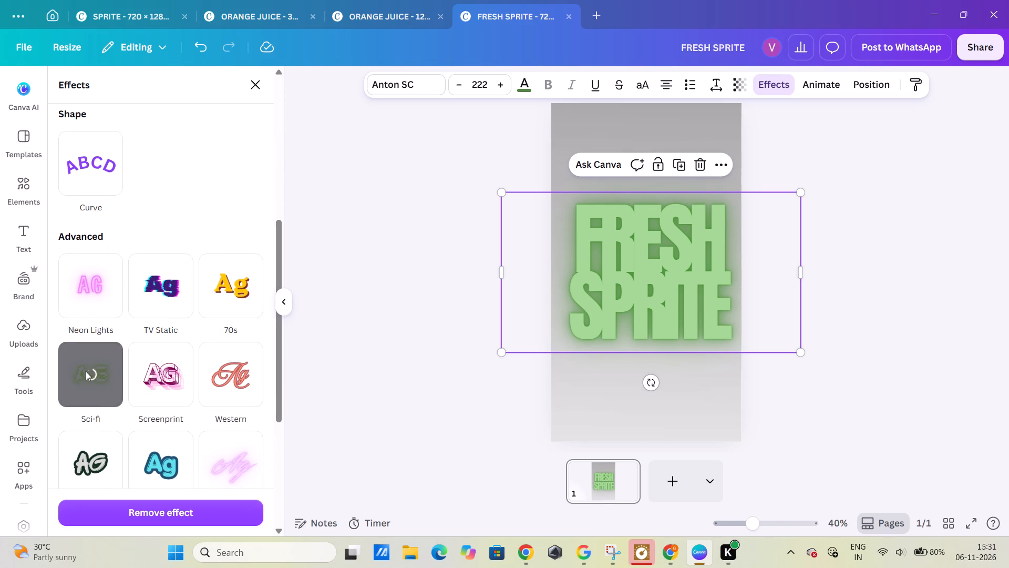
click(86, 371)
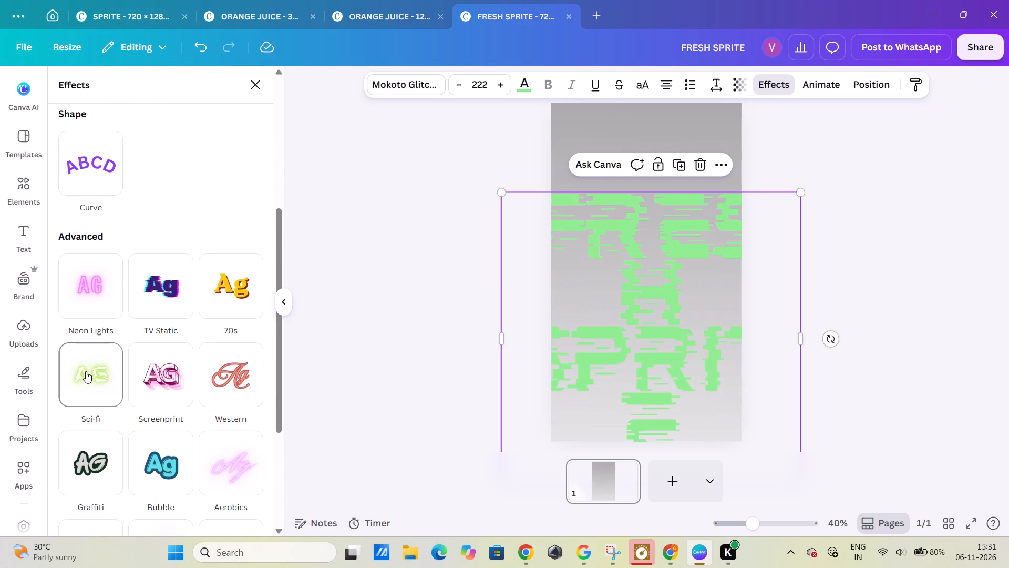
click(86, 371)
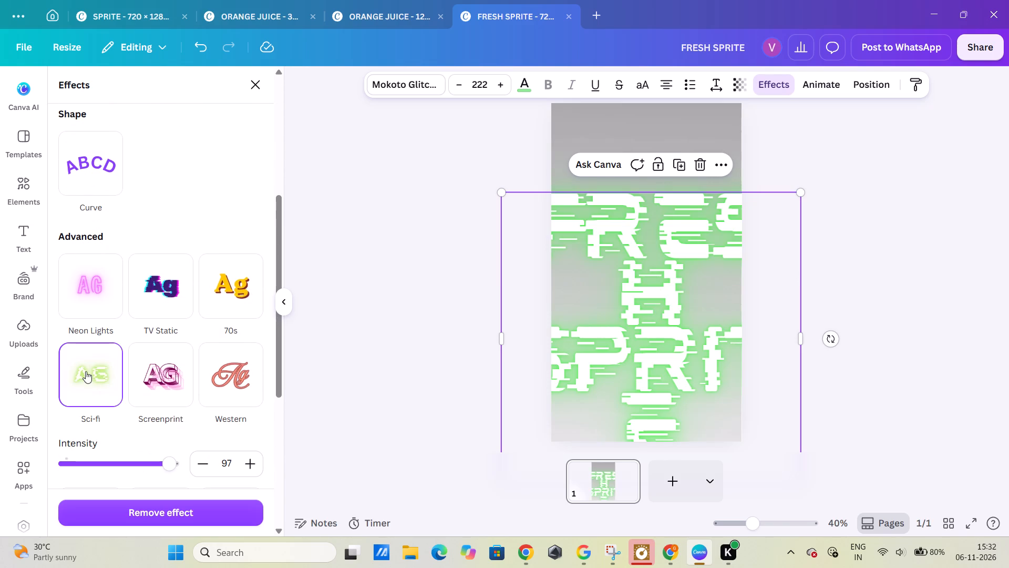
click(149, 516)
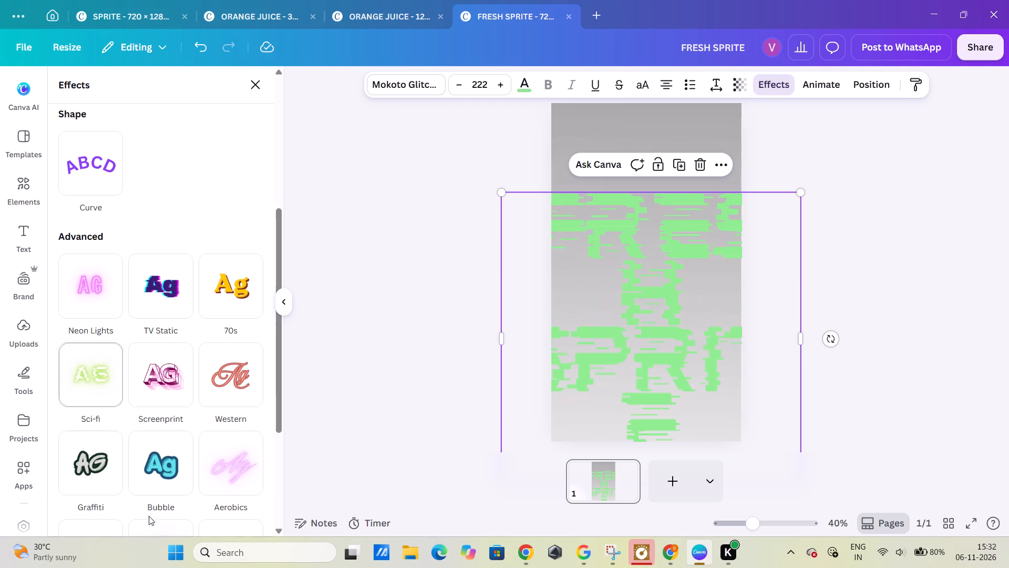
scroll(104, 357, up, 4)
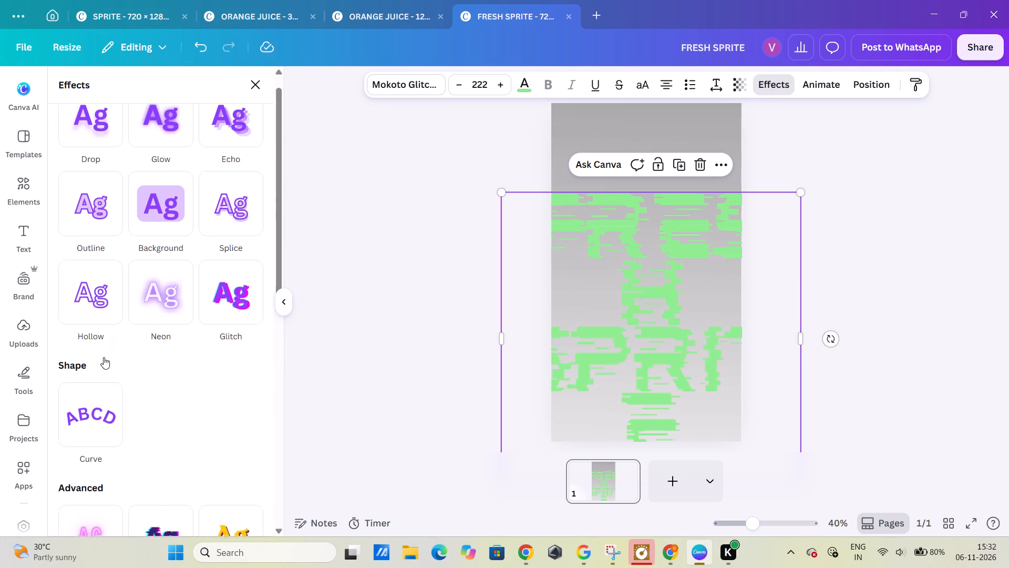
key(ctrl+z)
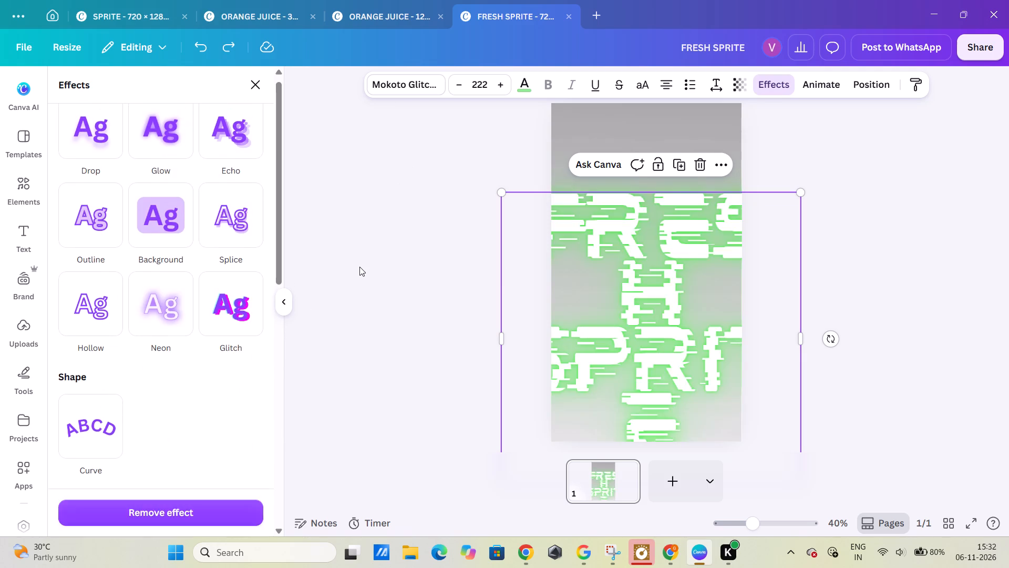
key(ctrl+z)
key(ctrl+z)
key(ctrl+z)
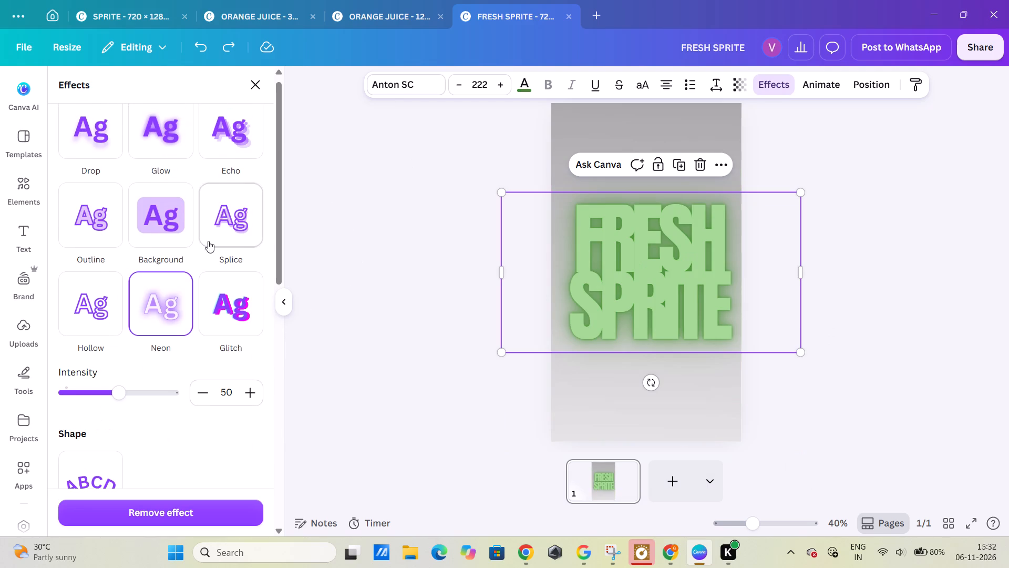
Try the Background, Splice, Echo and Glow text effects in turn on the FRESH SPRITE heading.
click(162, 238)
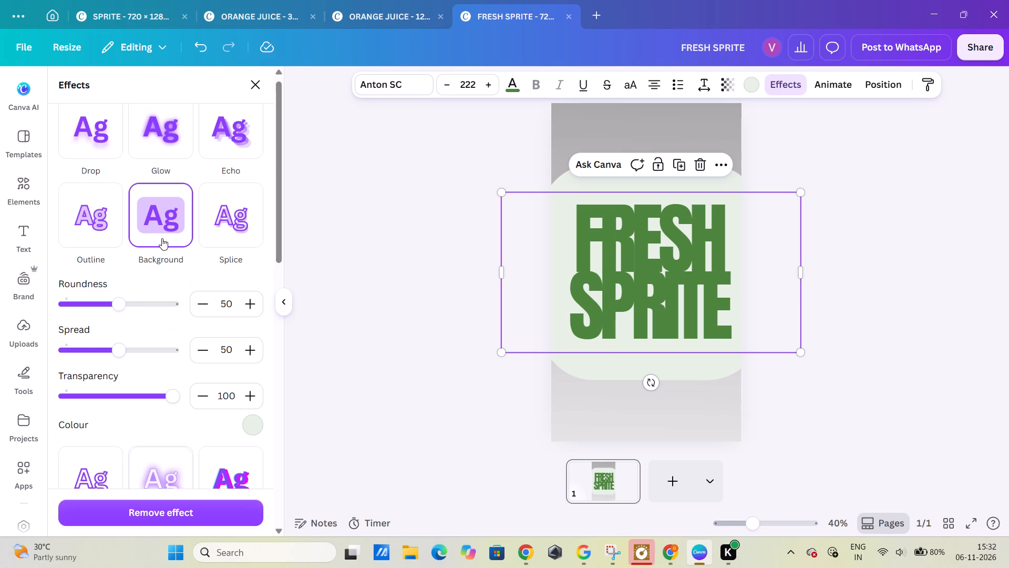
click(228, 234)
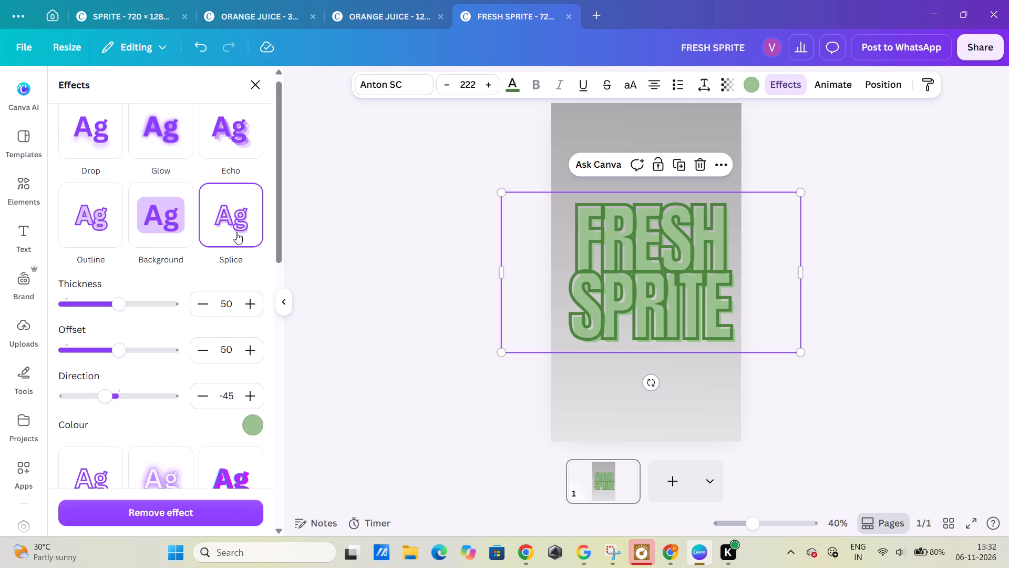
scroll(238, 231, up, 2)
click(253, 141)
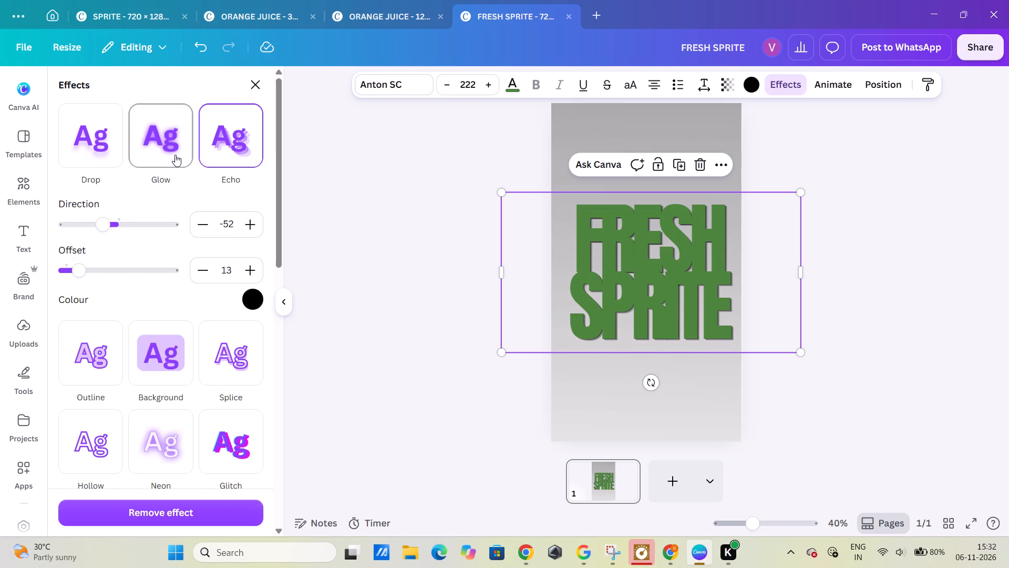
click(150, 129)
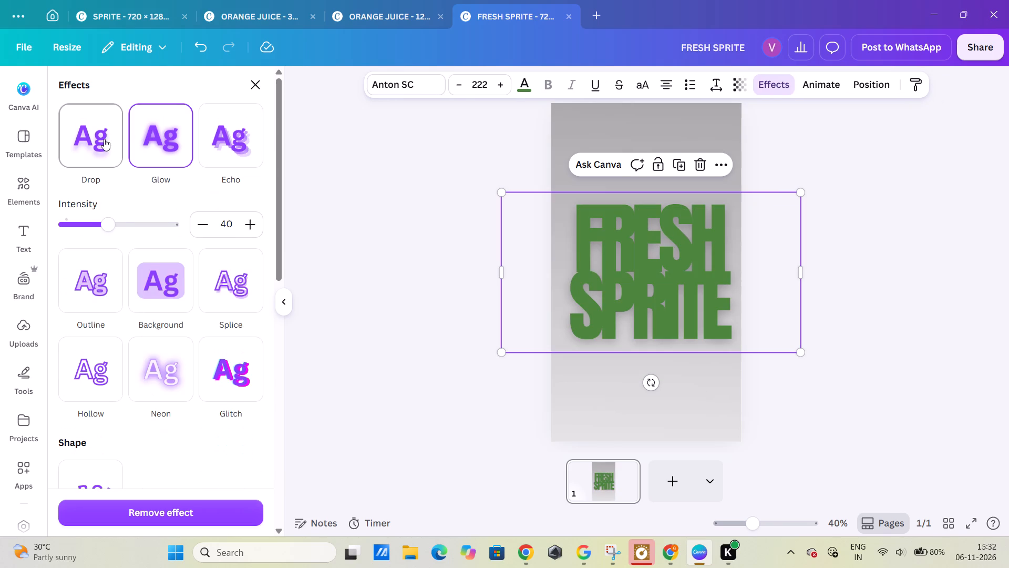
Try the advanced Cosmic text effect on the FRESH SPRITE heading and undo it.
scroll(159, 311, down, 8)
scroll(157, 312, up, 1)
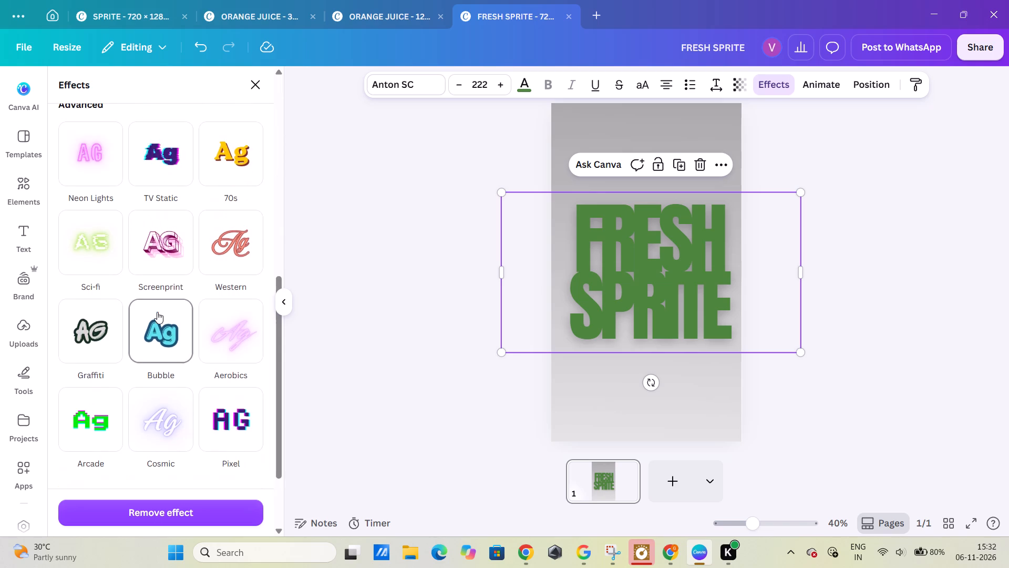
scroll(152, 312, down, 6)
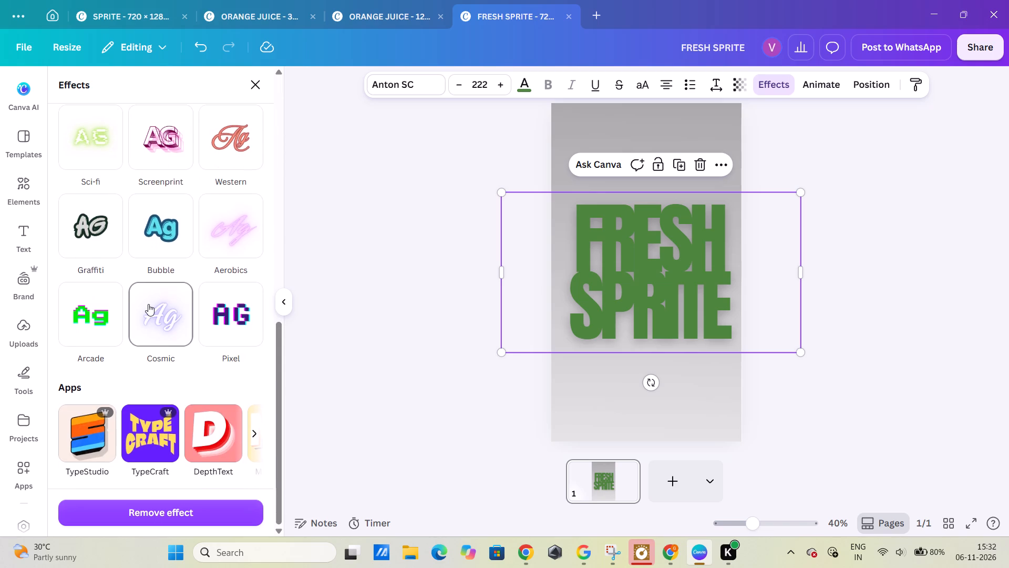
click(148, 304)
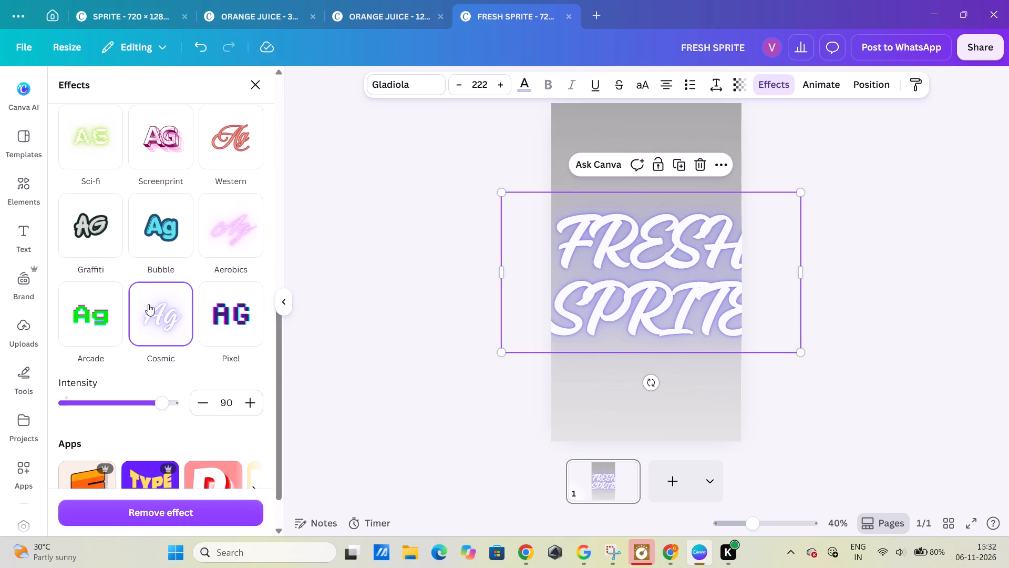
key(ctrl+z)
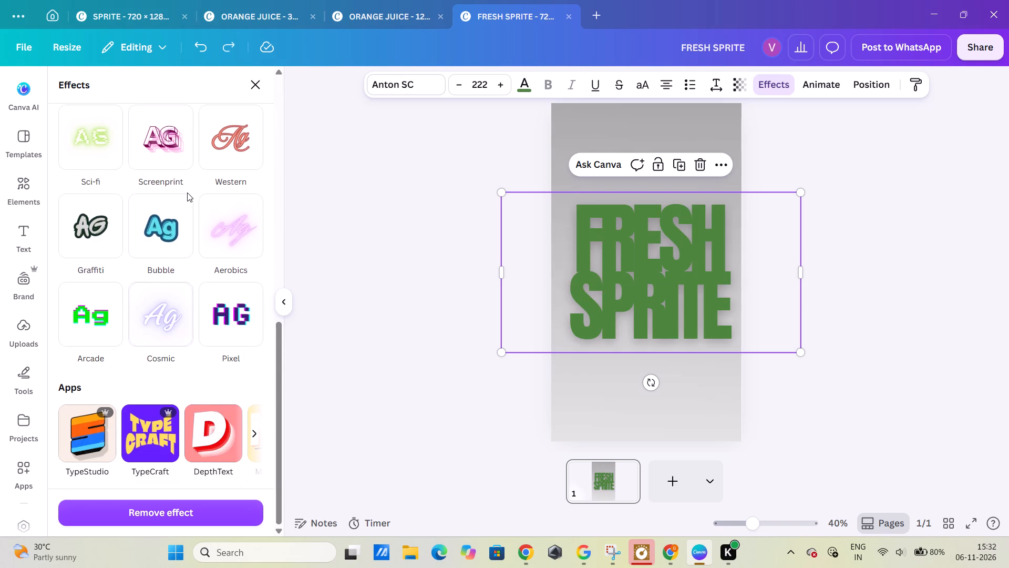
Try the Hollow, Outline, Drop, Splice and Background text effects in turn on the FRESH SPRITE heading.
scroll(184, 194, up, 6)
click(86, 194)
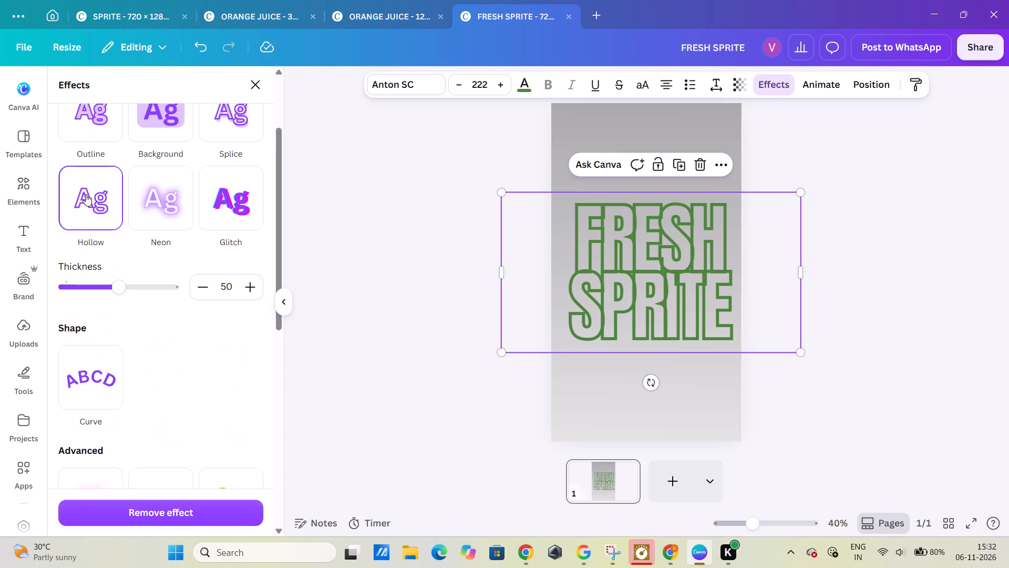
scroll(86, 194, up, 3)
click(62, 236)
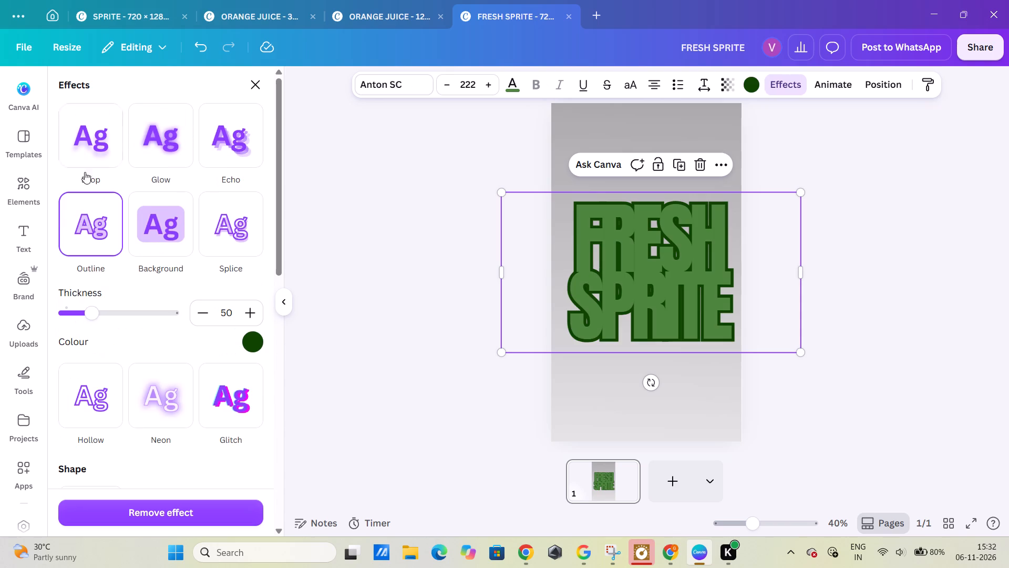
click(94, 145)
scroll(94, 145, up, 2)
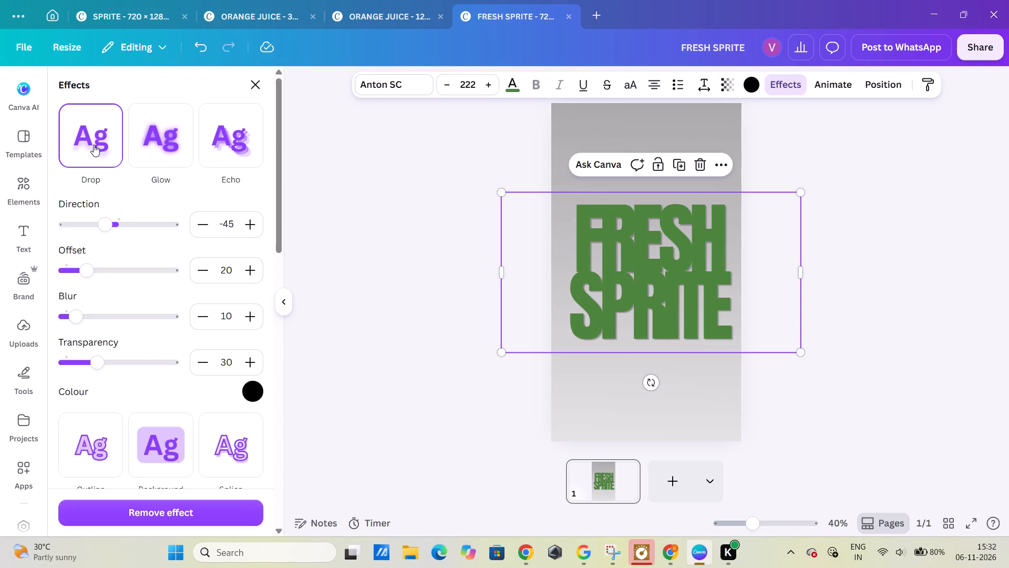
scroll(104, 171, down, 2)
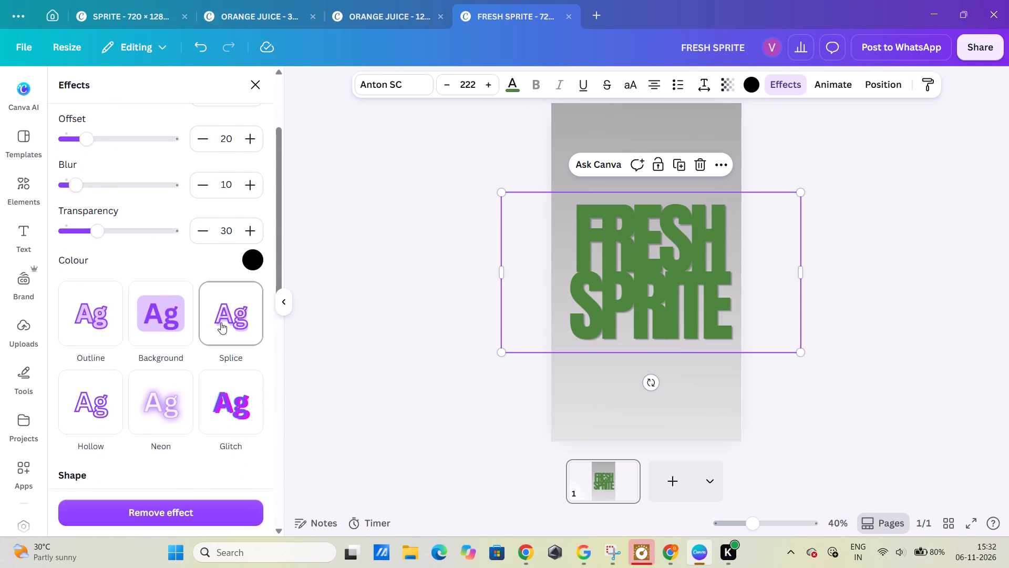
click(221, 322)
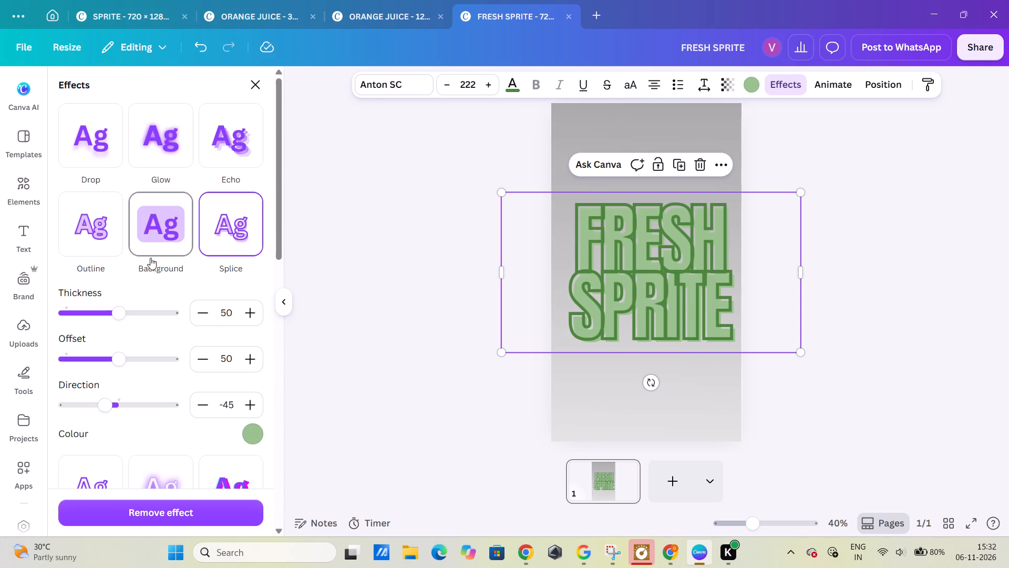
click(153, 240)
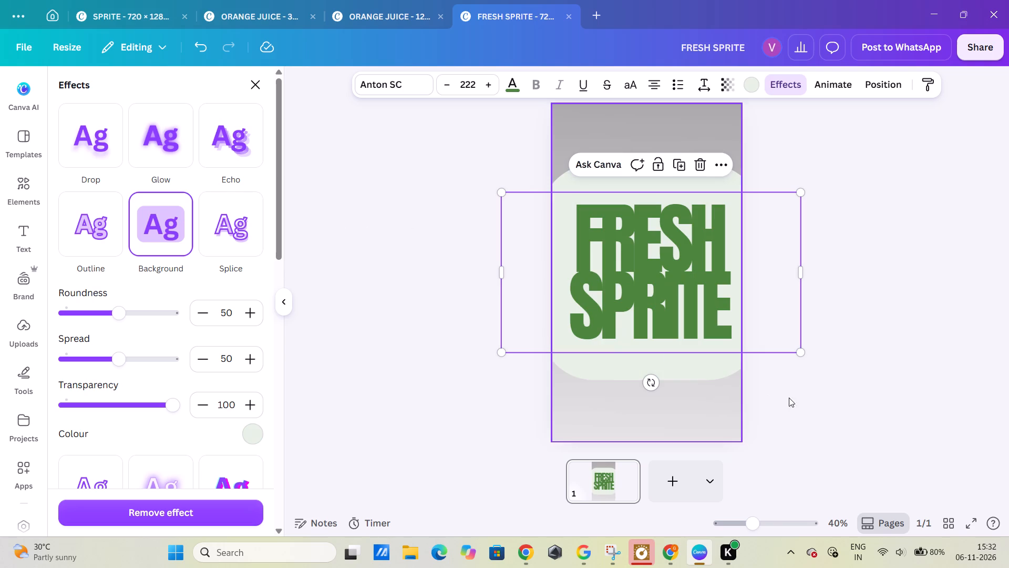
Reopen the text effects for the FRESH SPRITE heading and apply Neon again.
click(907, 422)
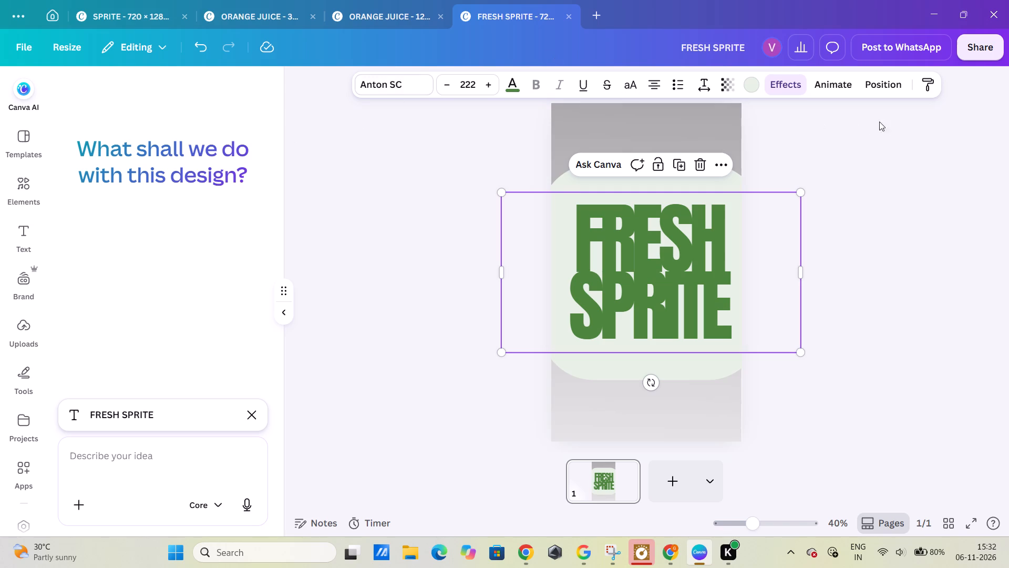
click(799, 85)
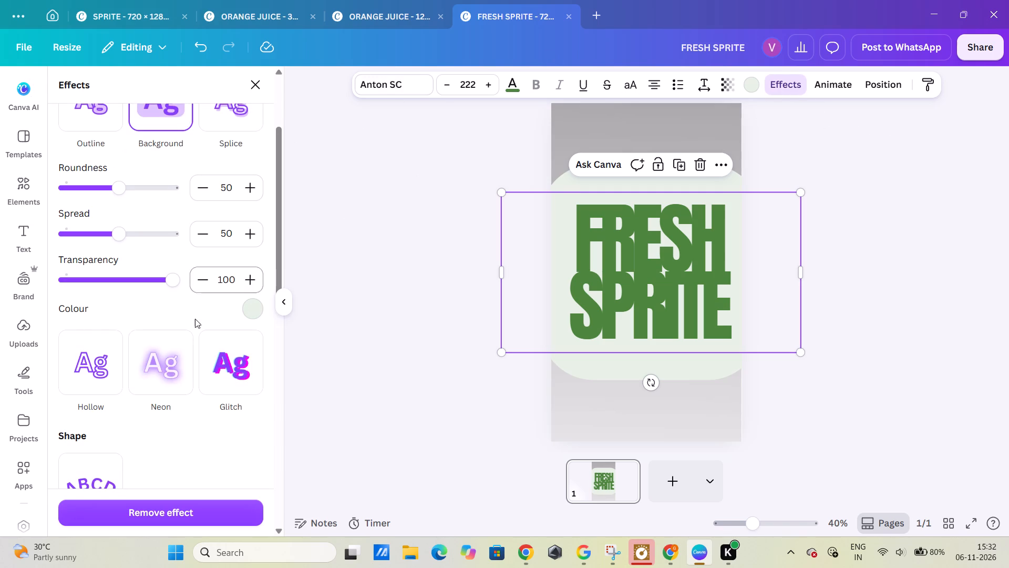
click(168, 360)
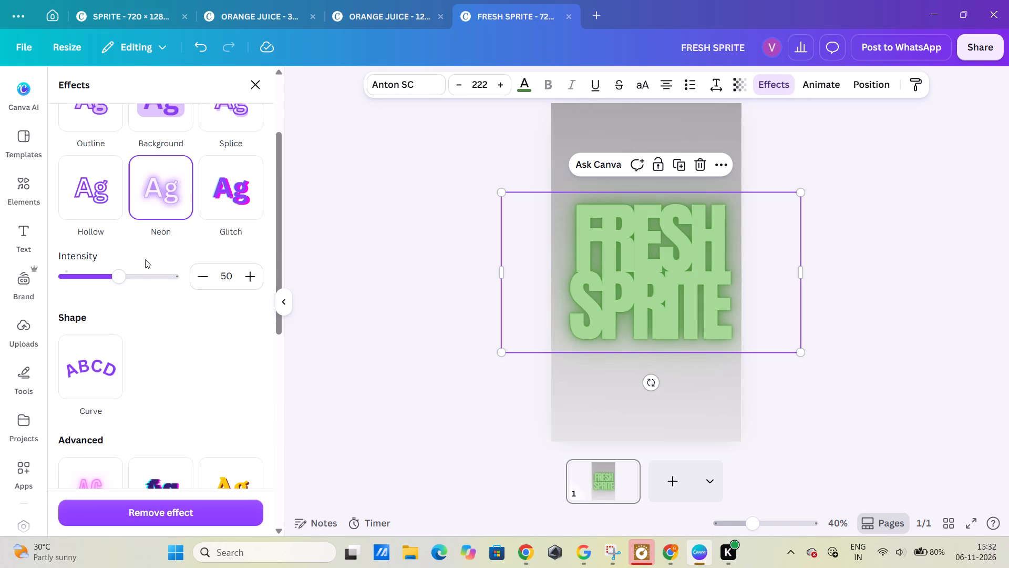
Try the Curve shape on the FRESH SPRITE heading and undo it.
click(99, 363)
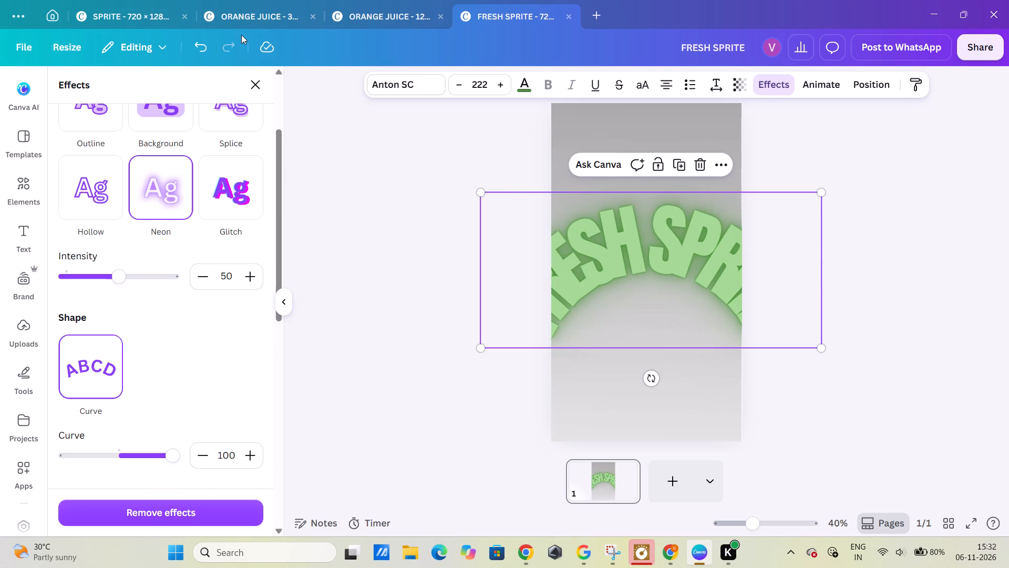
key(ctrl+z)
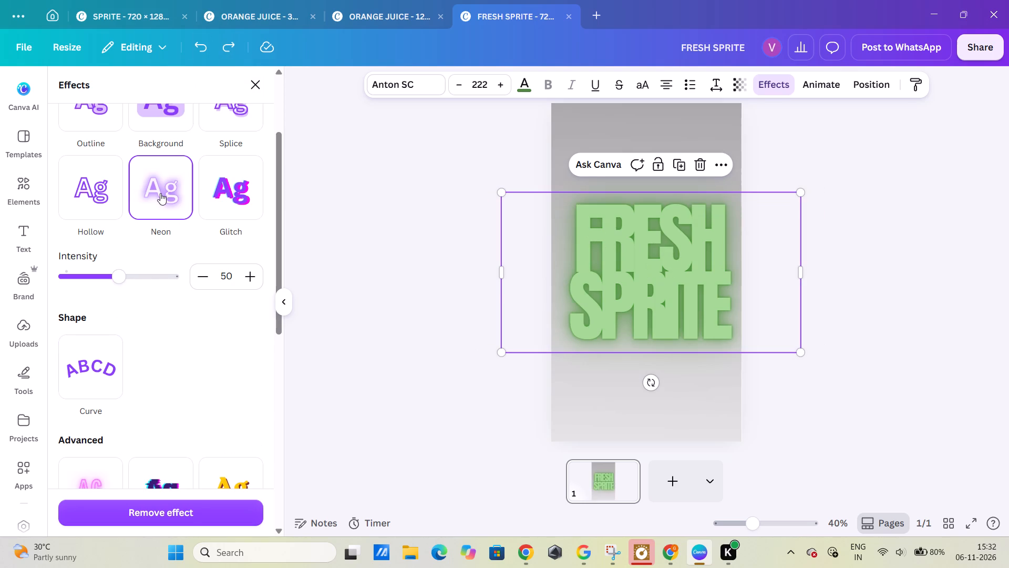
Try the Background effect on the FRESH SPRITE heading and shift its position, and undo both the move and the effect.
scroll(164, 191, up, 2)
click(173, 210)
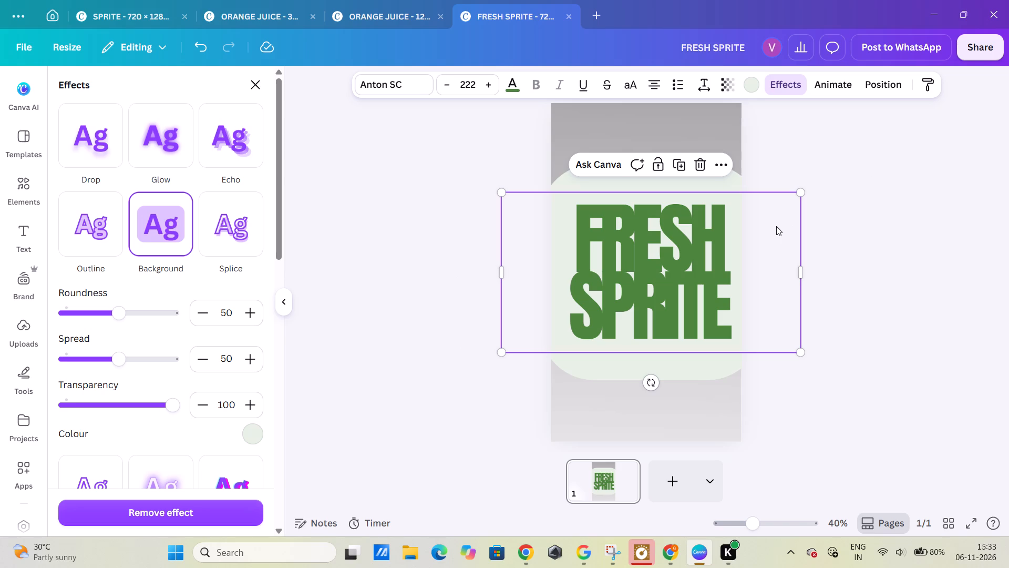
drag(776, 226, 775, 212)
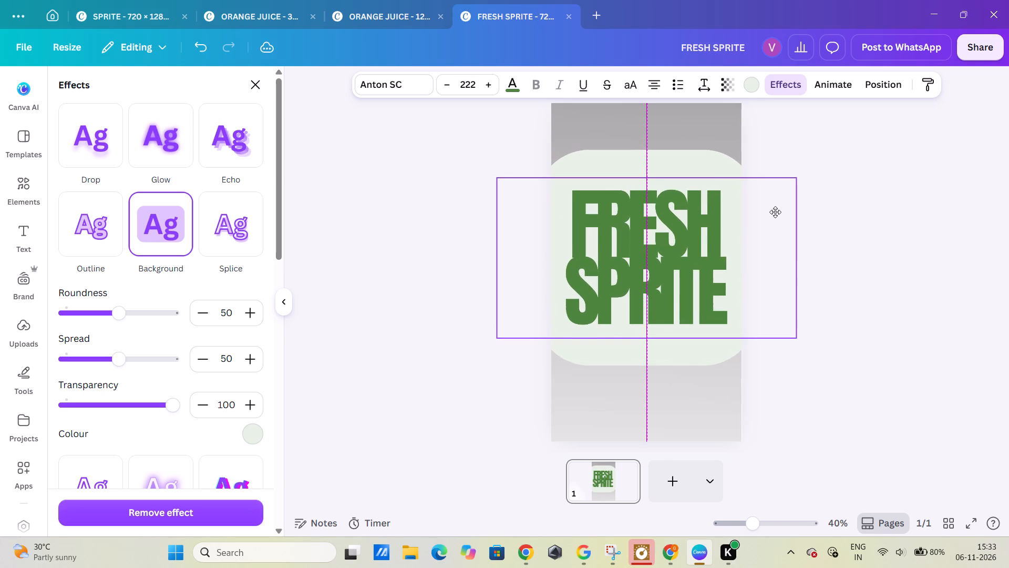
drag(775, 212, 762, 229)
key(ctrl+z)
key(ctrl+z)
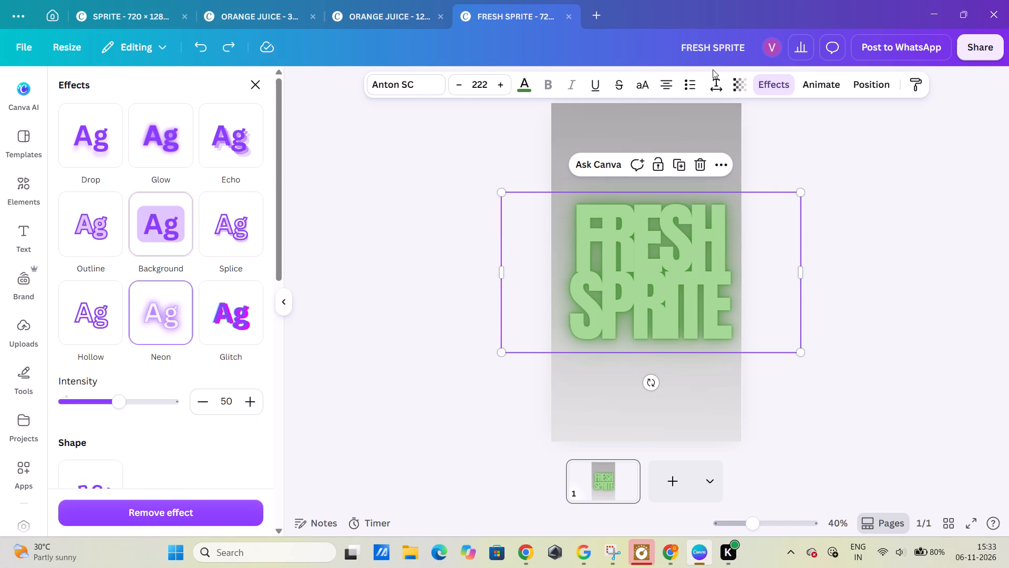
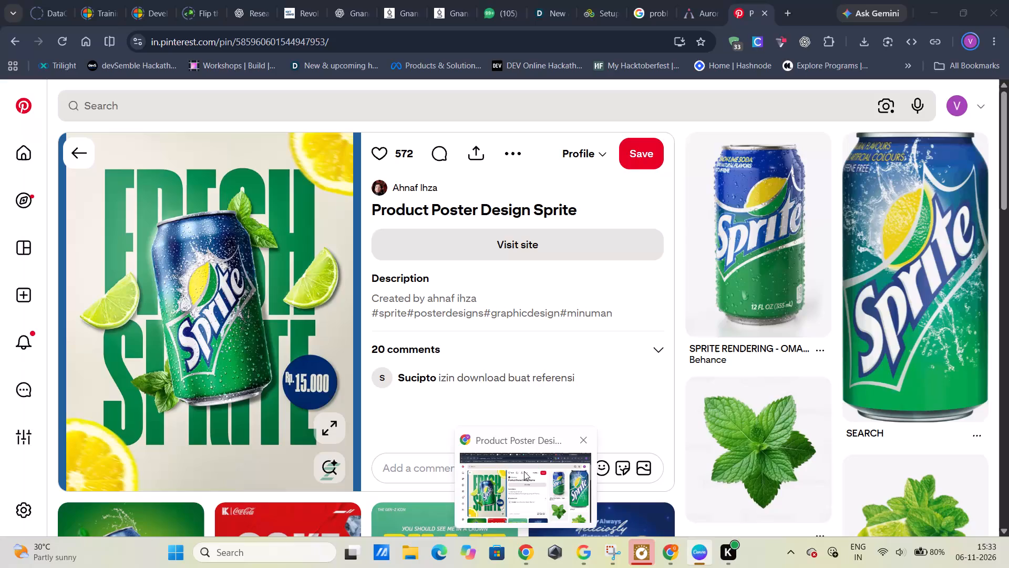
Undo the Neon, Outline, Splice and other effect trials on the FRESH SPRITE heading, back to plain solid-green lettering.
click(628, 286)
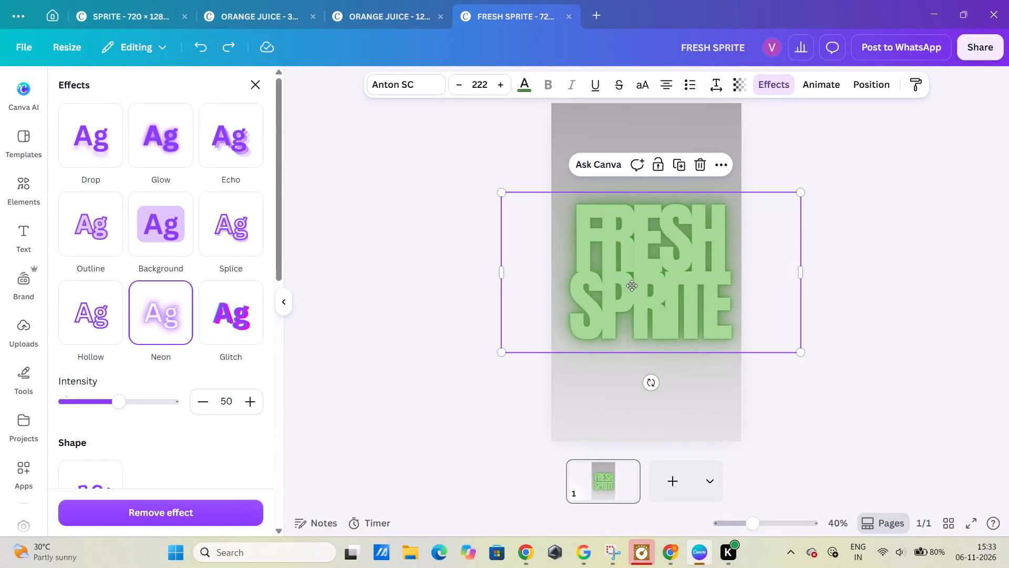
triple_click(635, 286)
click(648, 241)
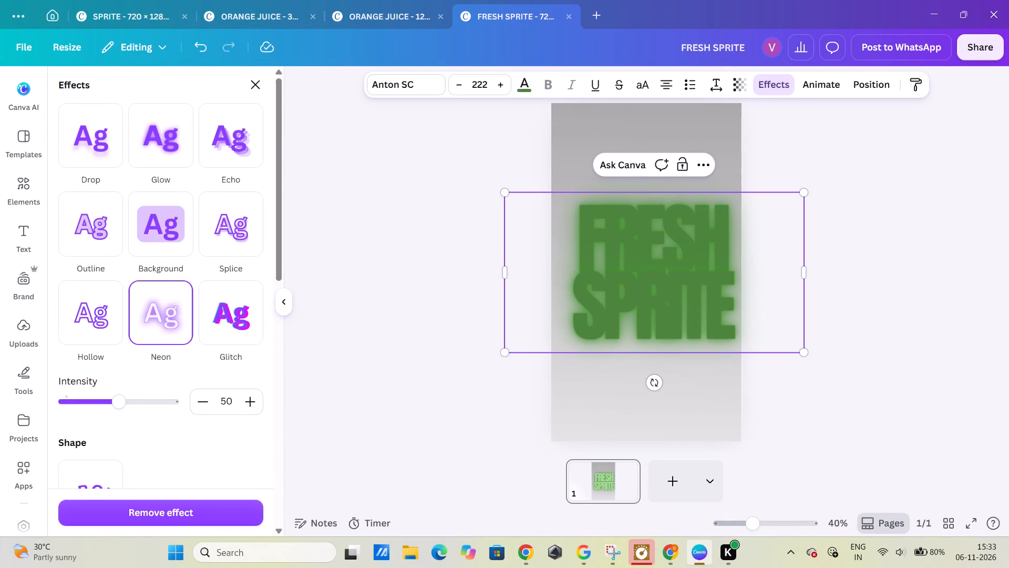
key(ctrl+z)
key(ctrl+z)
key(ctrl+z)
key(ctrl+z)
key(ctrl+z)
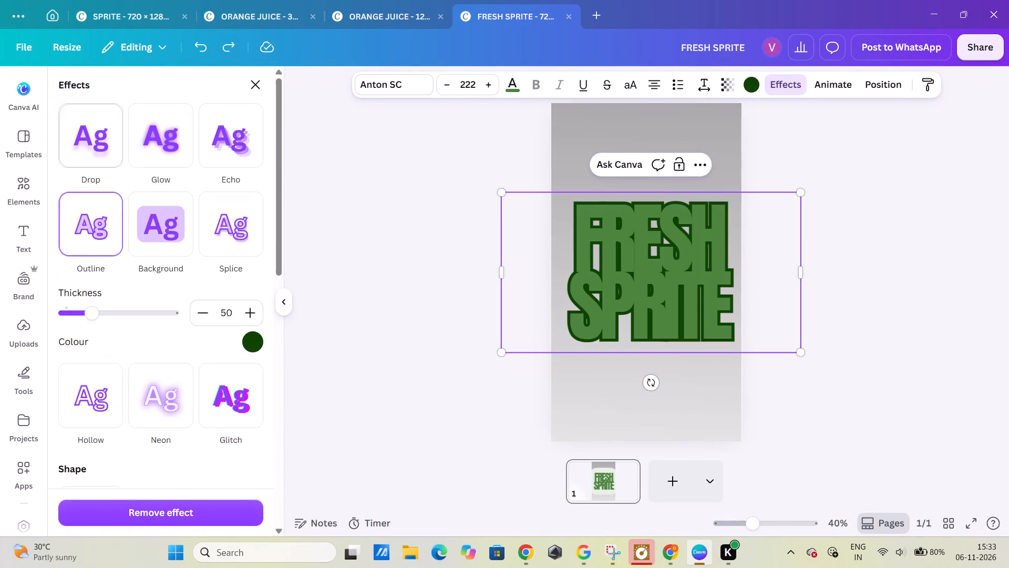
key(ctrl+z)
key(ctrl+z)
key(ctrl+z)
key(ctrl+z)
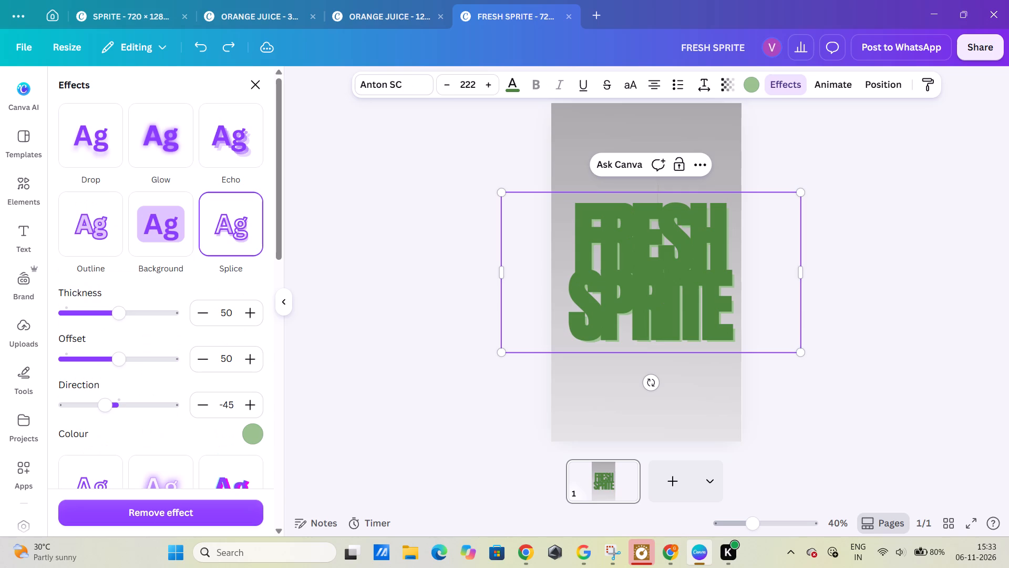
key(ctrl+z)
key(ctrl+z)
key(ctrl+z)
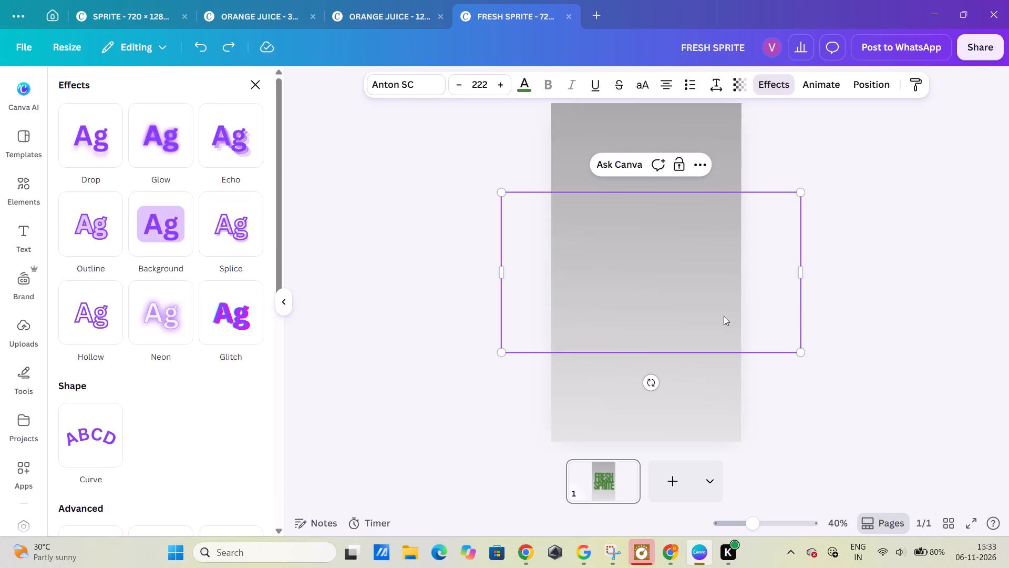
key(ctrl+z)
key(ctrl+z)
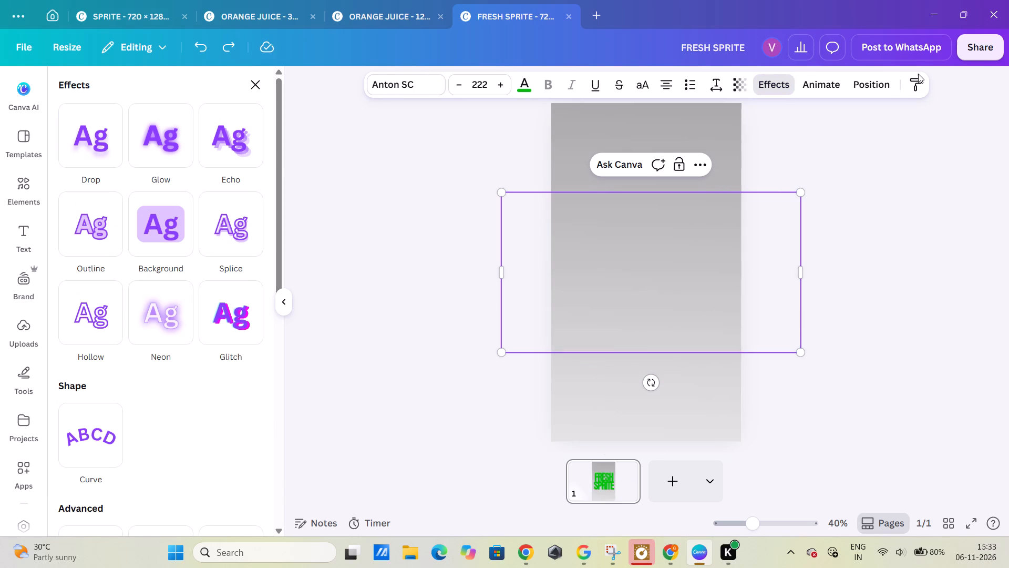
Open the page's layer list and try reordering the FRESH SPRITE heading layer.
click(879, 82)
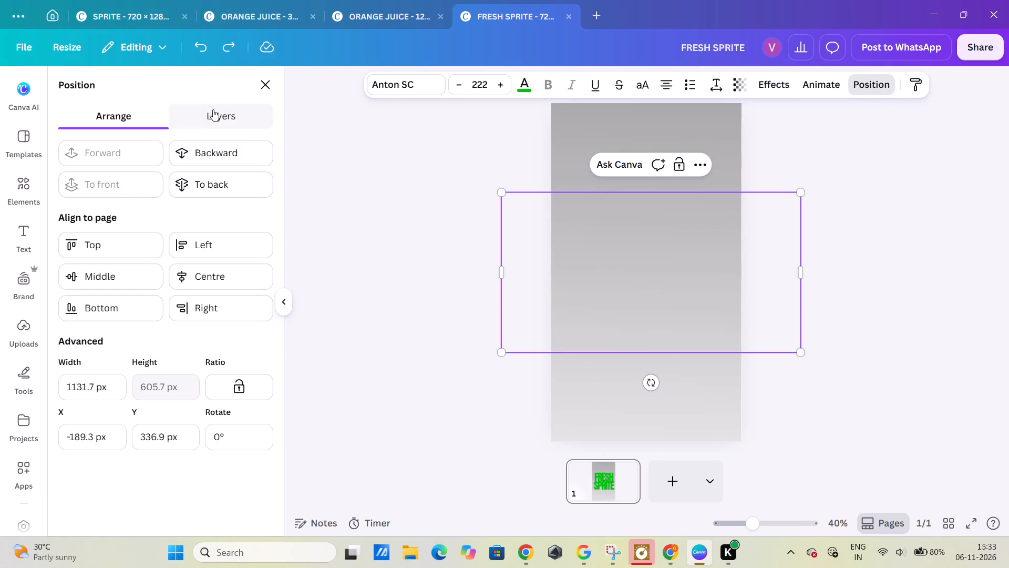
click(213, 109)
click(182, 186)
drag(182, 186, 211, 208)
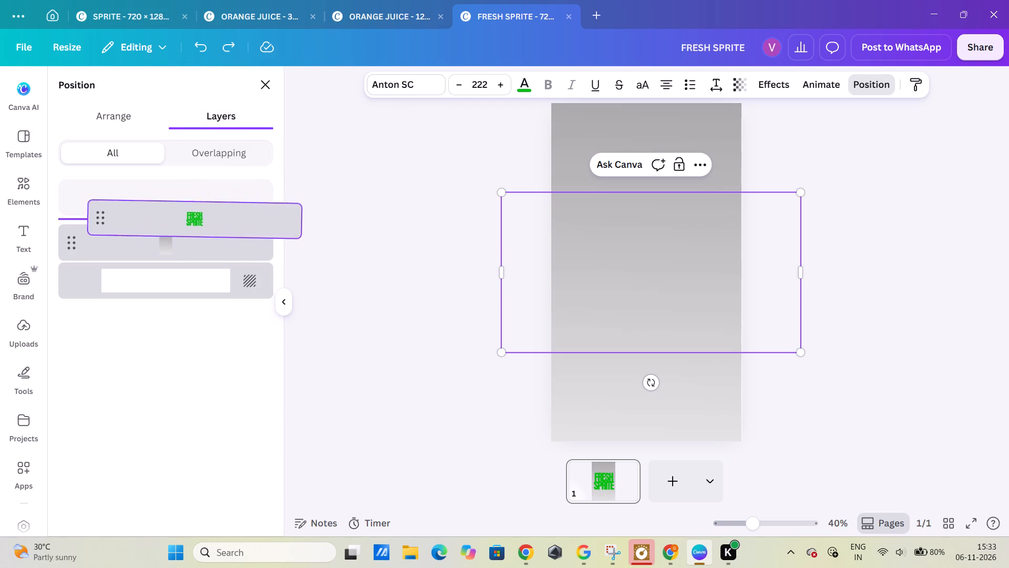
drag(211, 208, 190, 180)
Undo the last colour changes on the FRESH SPRITE heading.
key(ctrl+z)
key(ctrl+z)
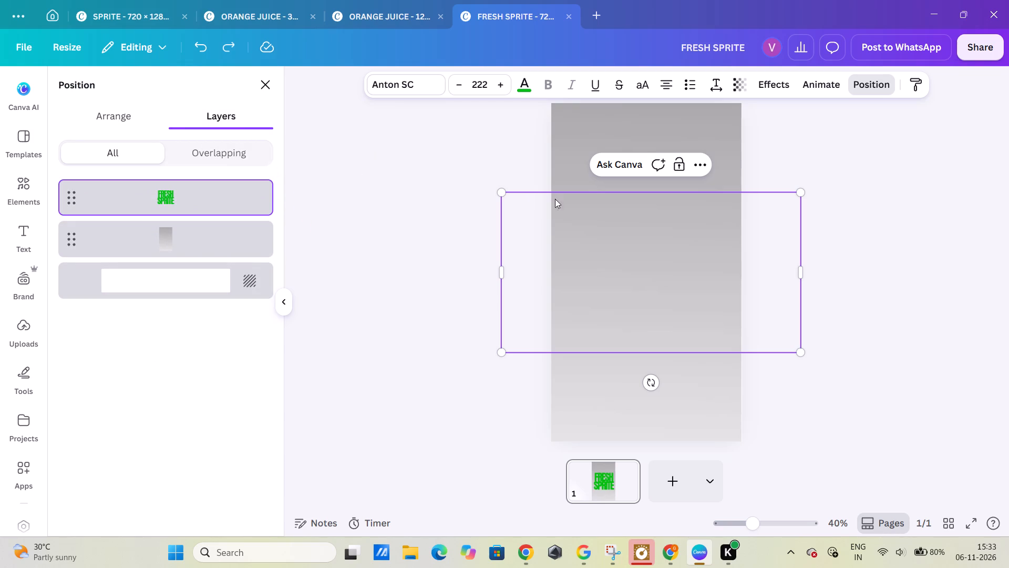
key(ctrl+z)
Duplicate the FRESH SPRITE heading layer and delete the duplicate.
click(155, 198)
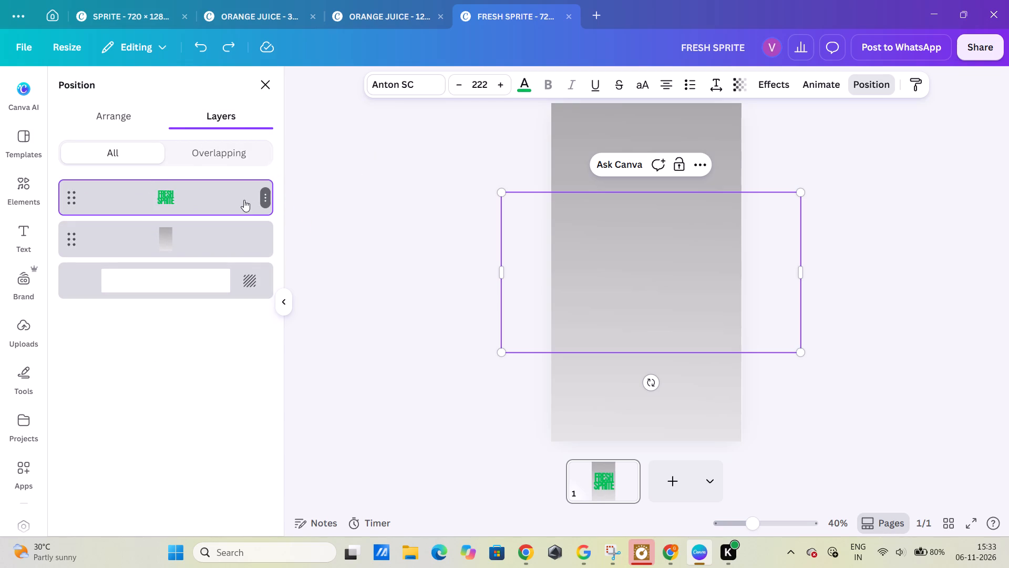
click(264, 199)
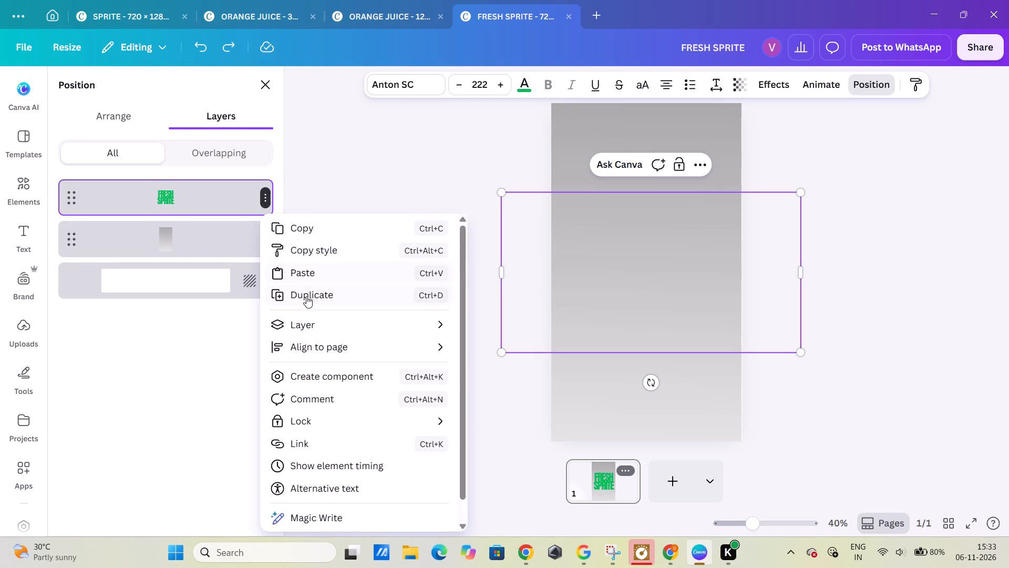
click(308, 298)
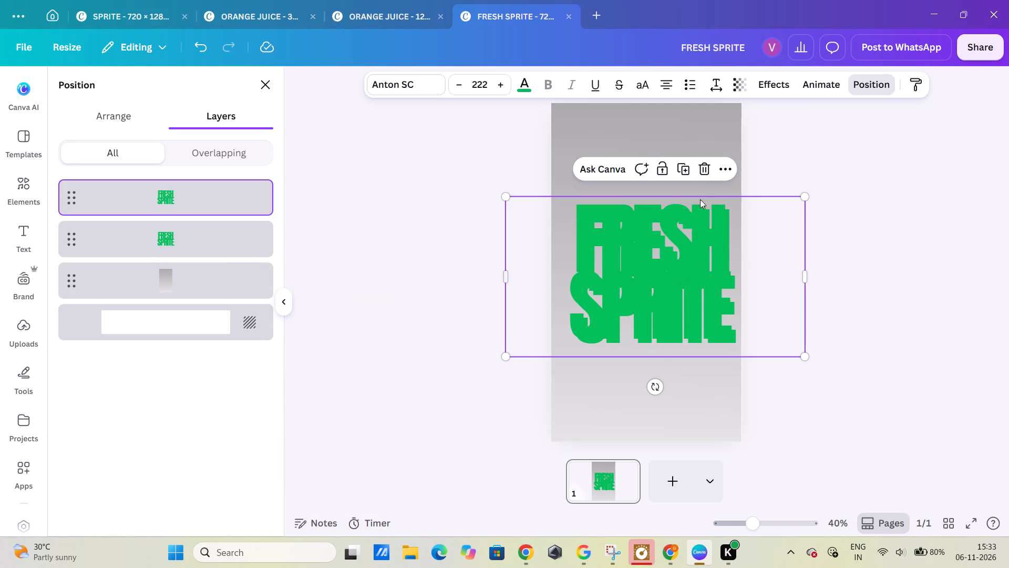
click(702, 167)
Move the FRESH SPRITE heading slightly up and to the left on the poster.
drag(653, 263, 643, 253)
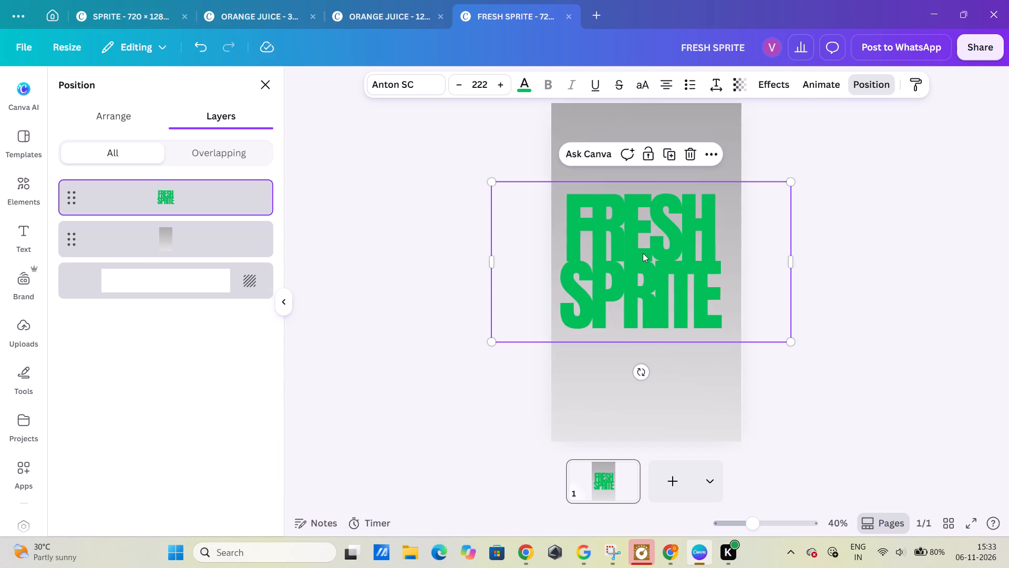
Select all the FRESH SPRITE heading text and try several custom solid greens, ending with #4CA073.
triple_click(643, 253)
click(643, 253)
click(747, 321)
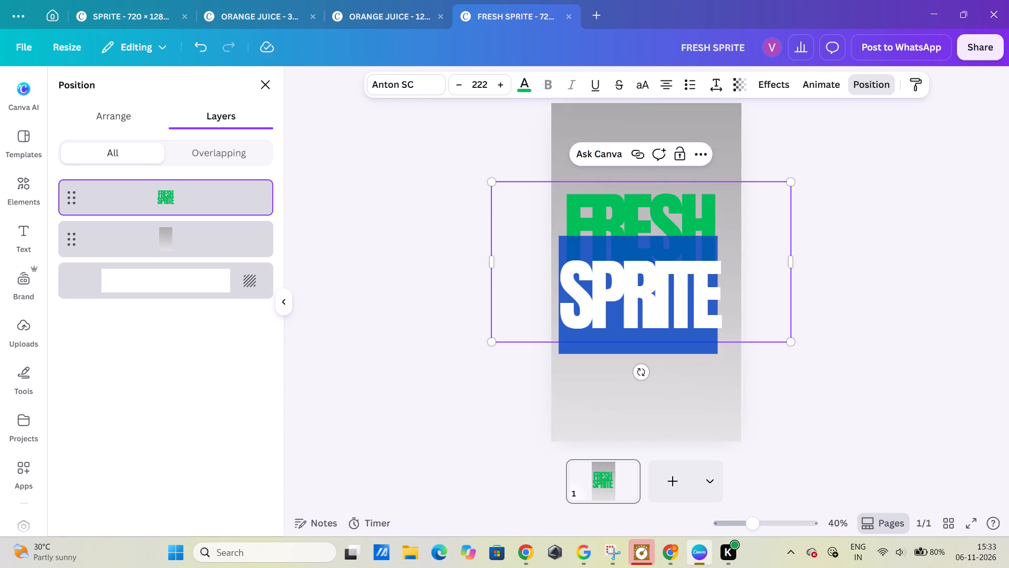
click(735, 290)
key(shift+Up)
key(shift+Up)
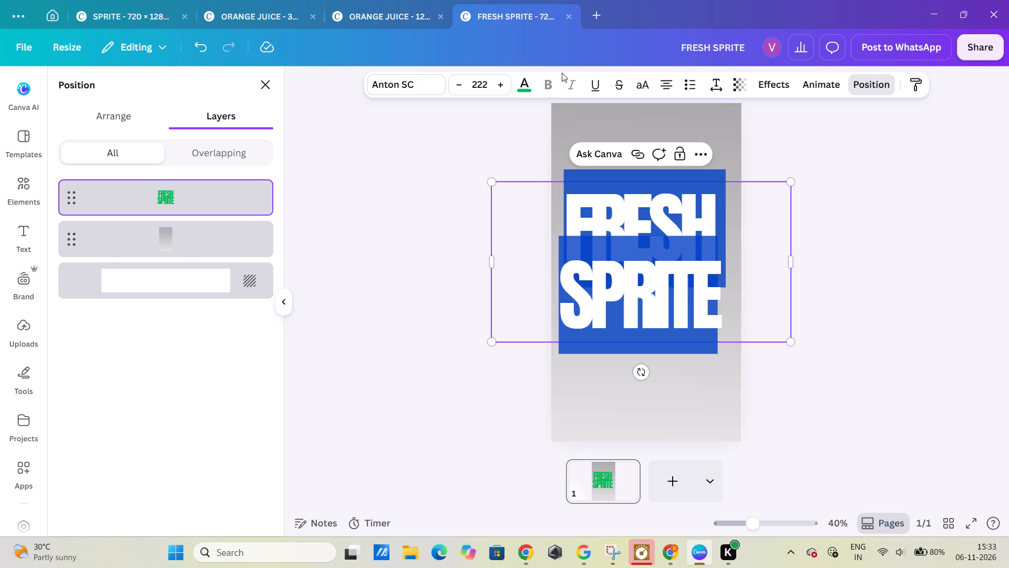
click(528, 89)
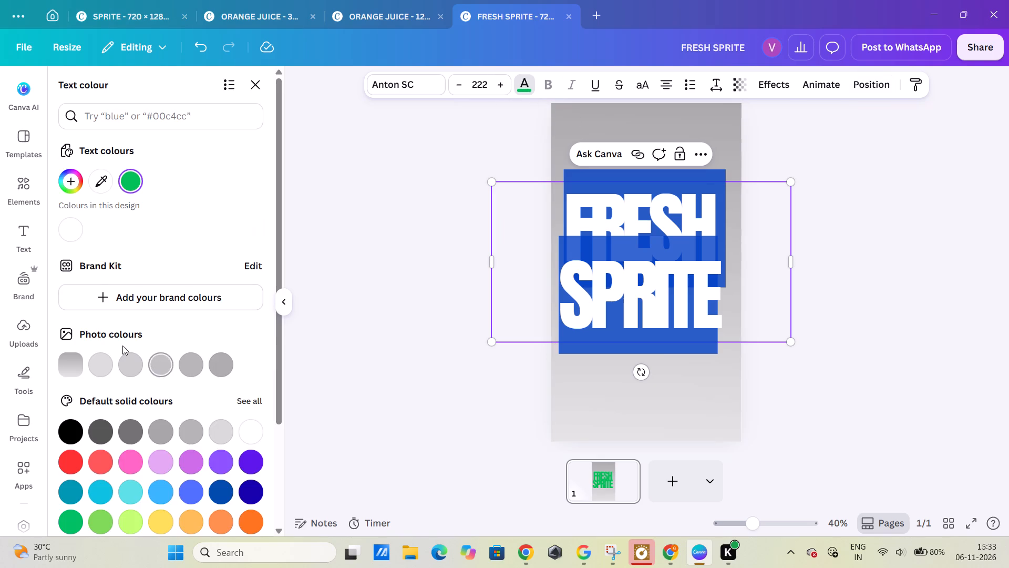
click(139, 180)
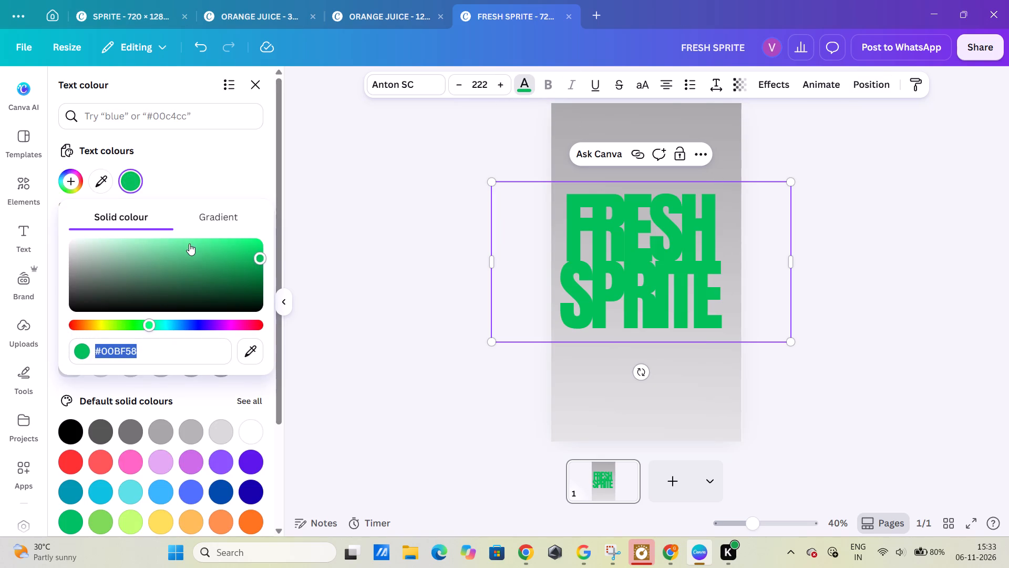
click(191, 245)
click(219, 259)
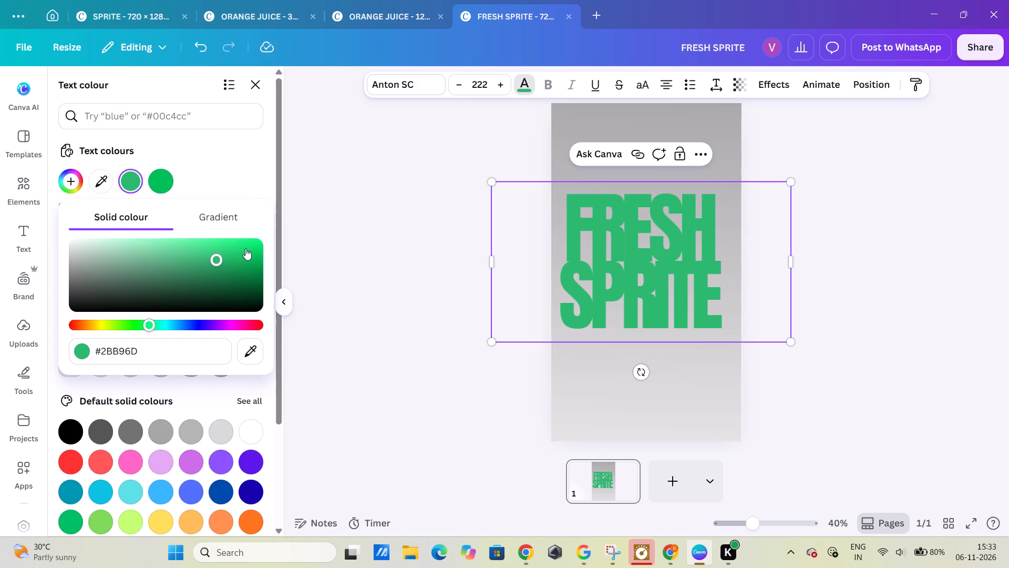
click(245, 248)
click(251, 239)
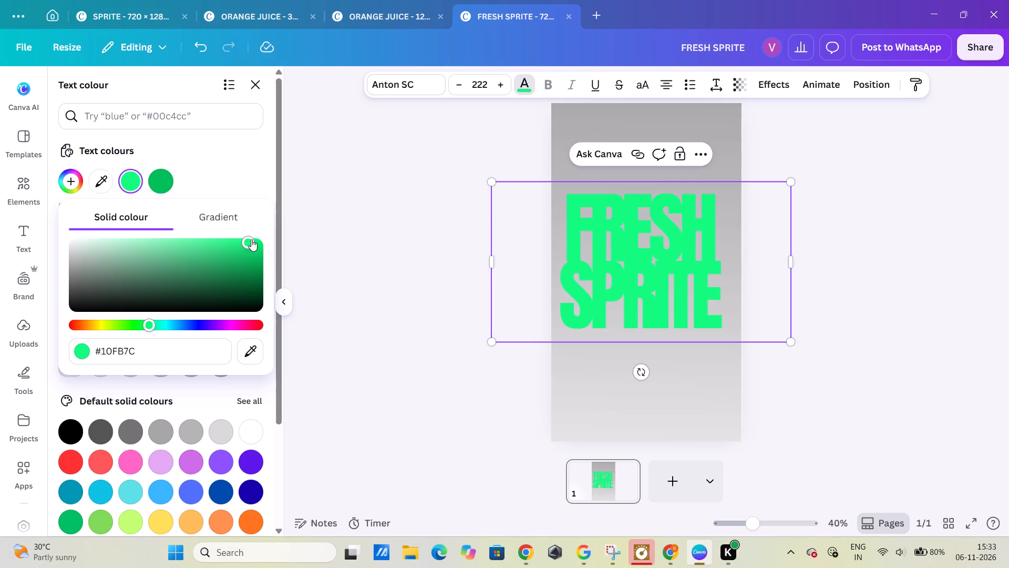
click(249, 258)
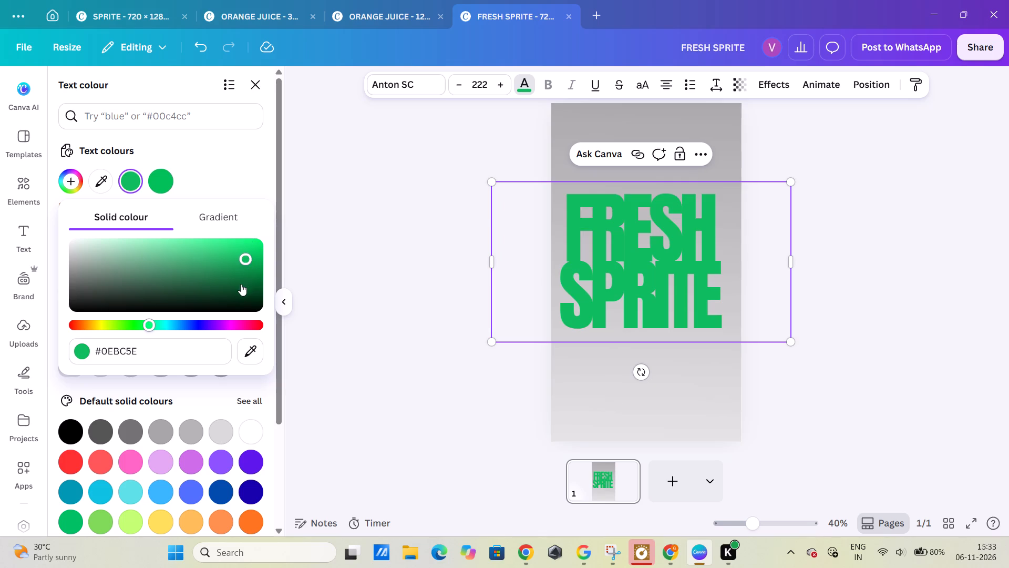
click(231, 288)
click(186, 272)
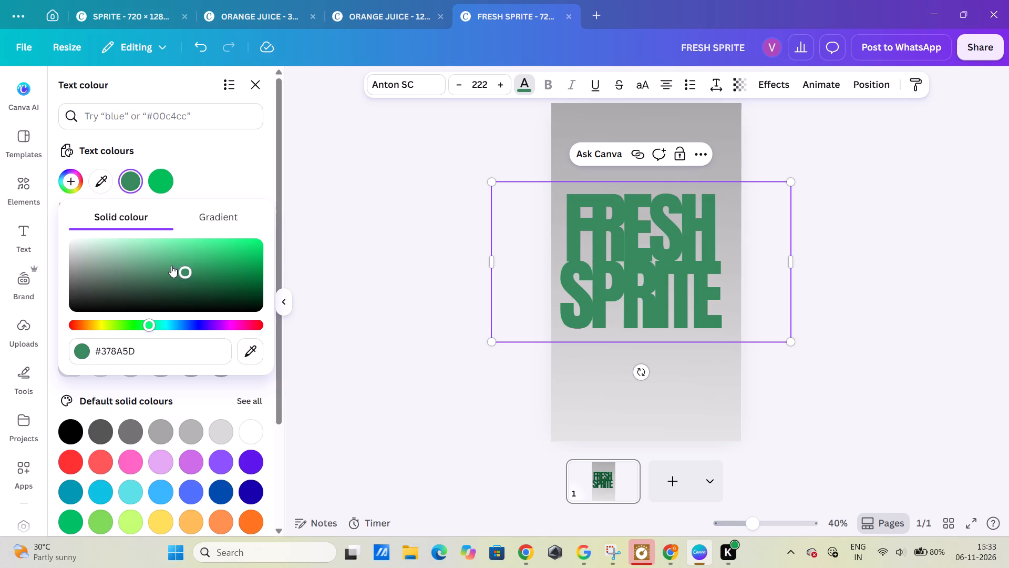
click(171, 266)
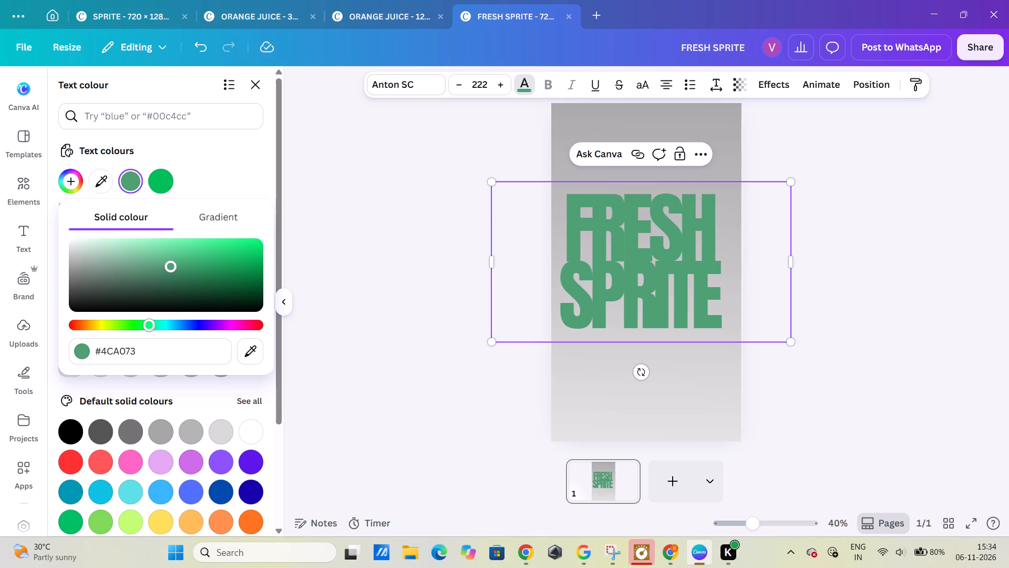
Set the FRESH SPRITE heading's letter spacing to -43.
click(716, 90)
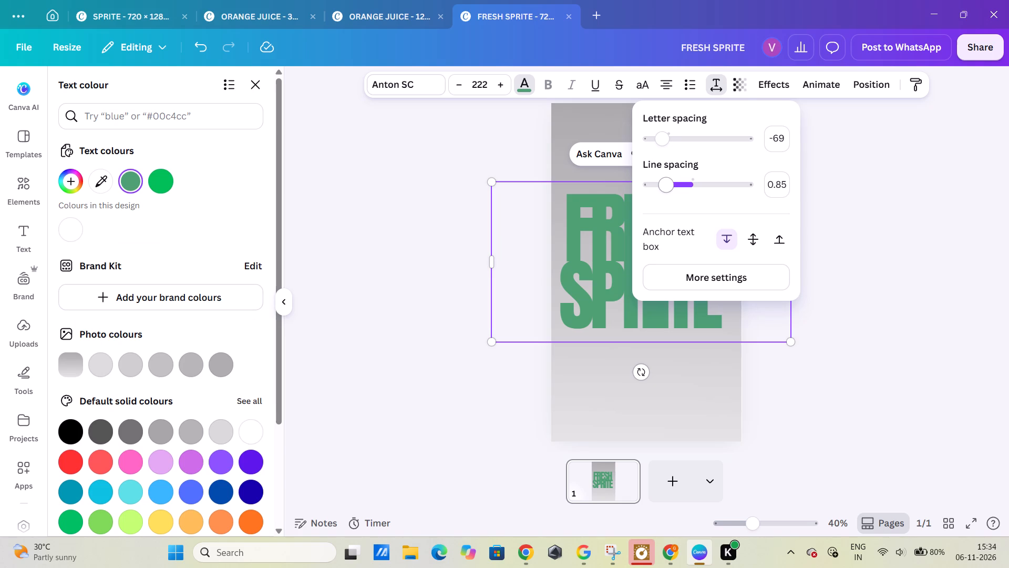
click(667, 146)
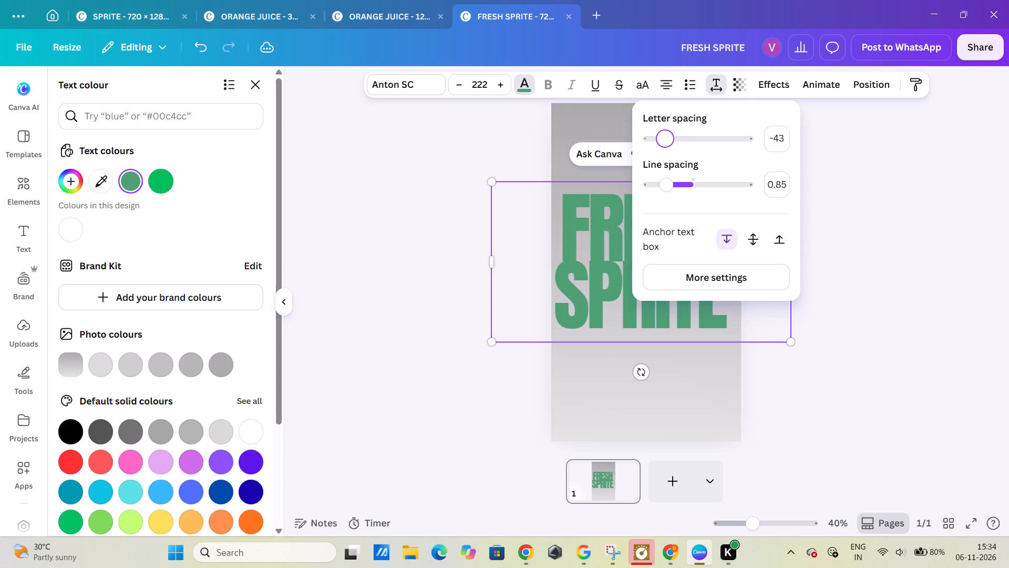
click(646, 332)
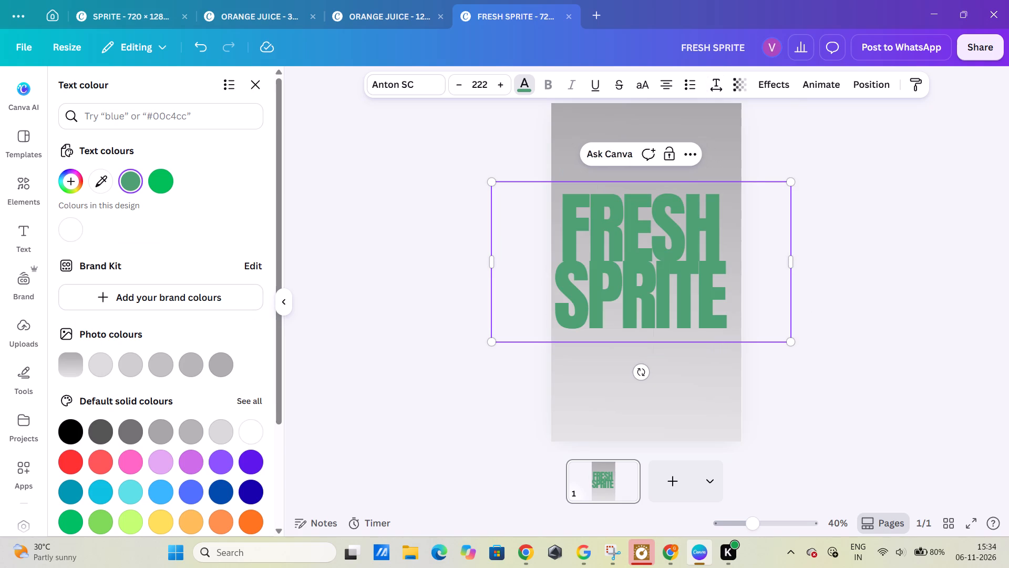
Select both lines of the heading and, after trying black-white and lime gradients, apply the dark-to-bright green monochromatic gradient.
click(629, 313)
triple_click(629, 287)
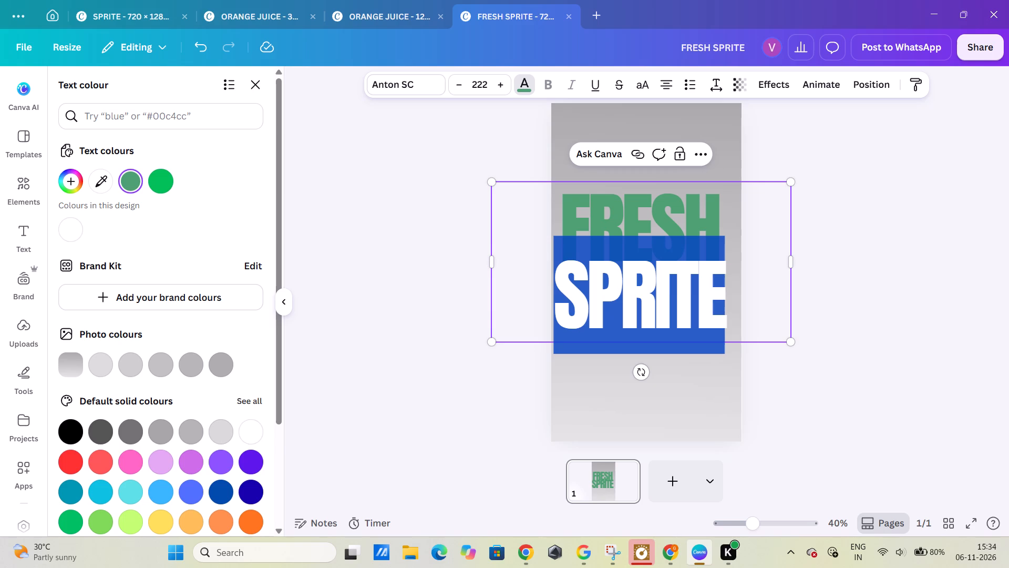
click(745, 296)
drag(730, 291, 603, 222)
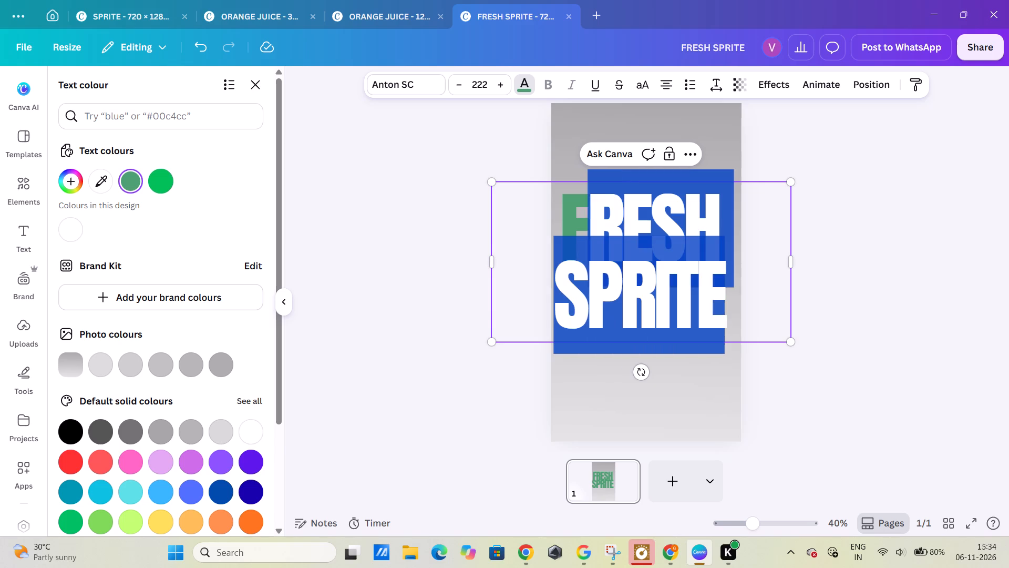
drag(603, 222, 555, 194)
scroll(126, 350, down, 7)
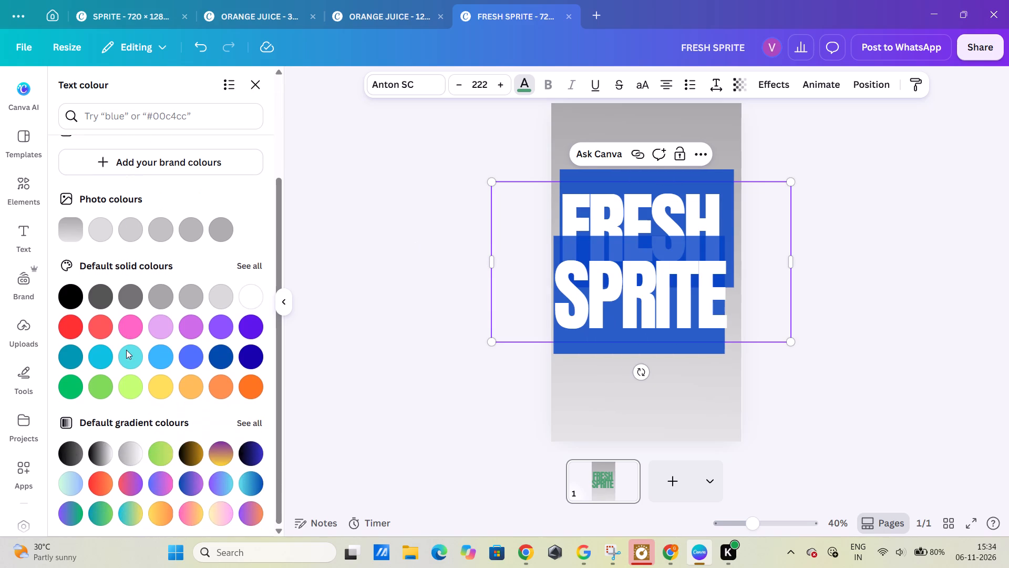
click(99, 458)
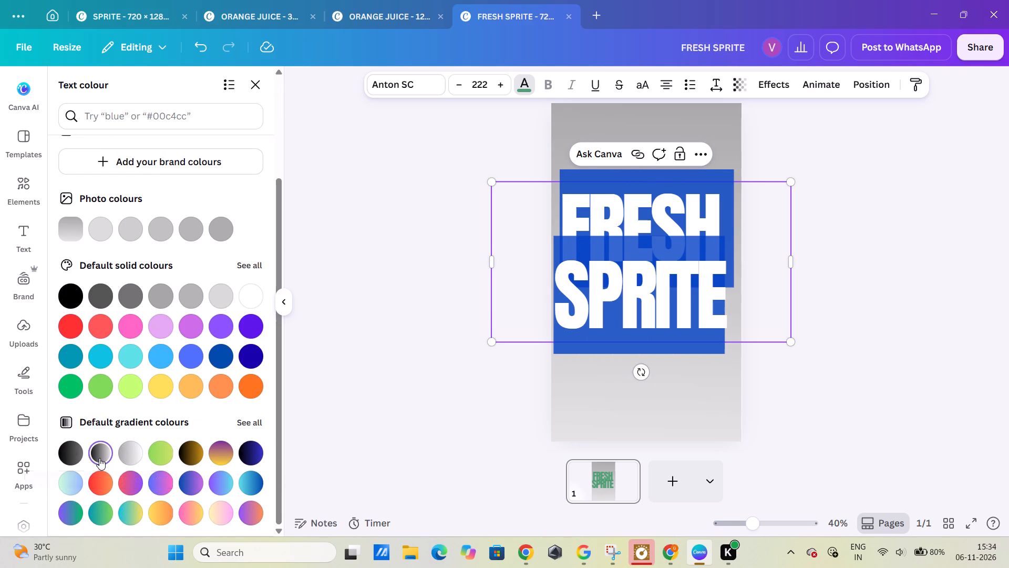
click(166, 457)
scroll(166, 455, down, 9)
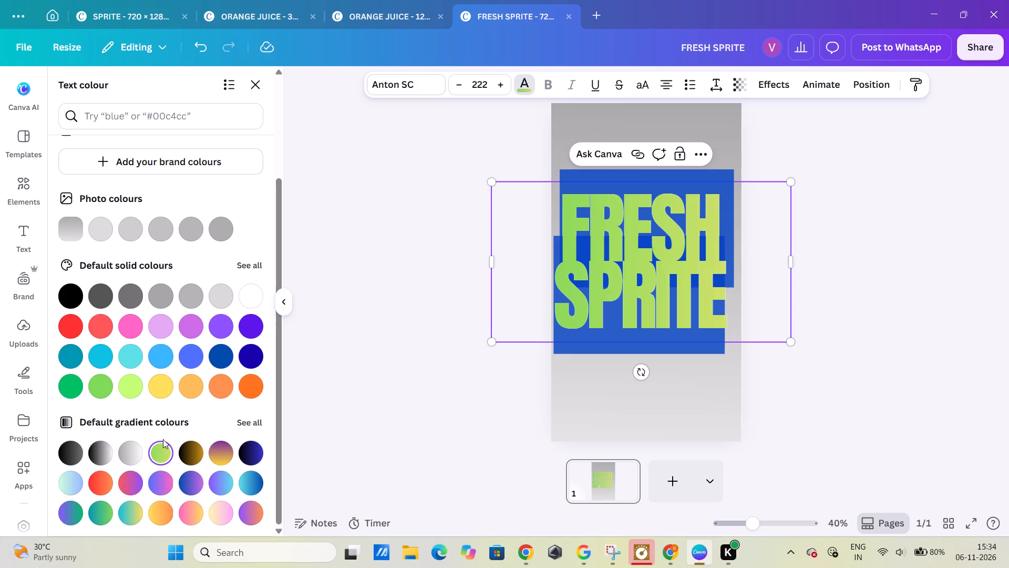
click(239, 420)
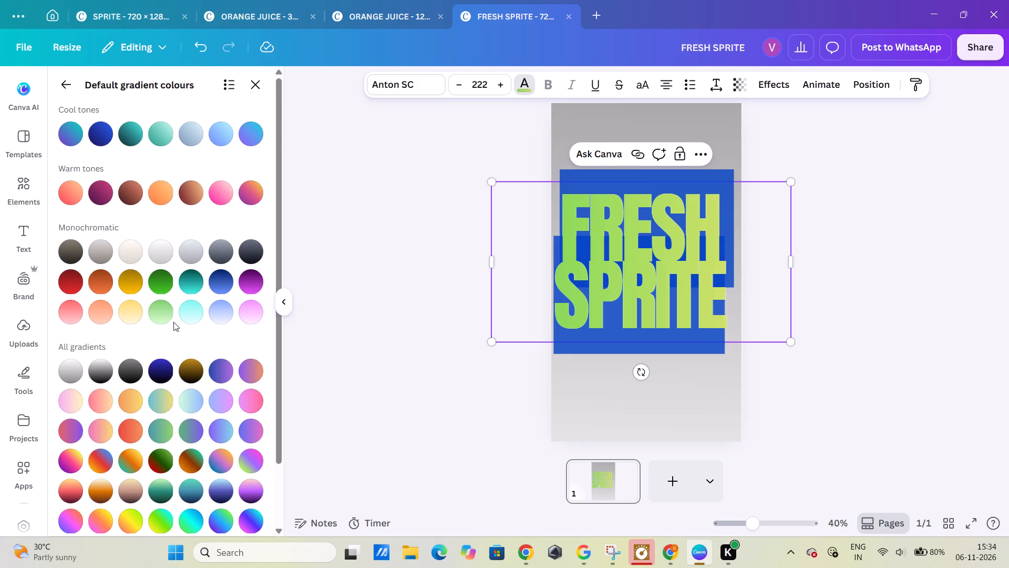
click(160, 284)
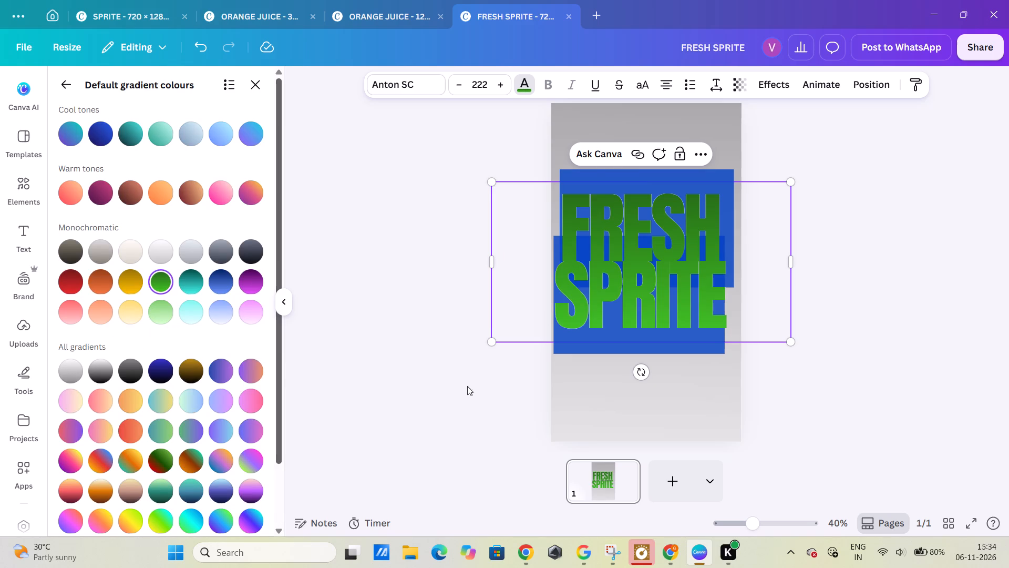
Nudge the grey gradient background image slightly upward on the poster.
click(580, 386)
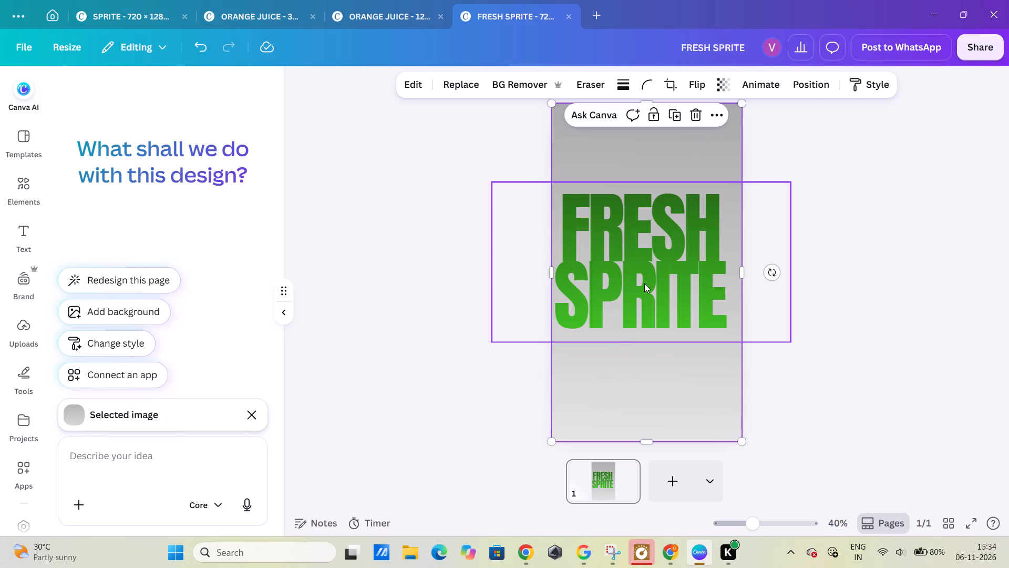
drag(644, 283, 641, 278)
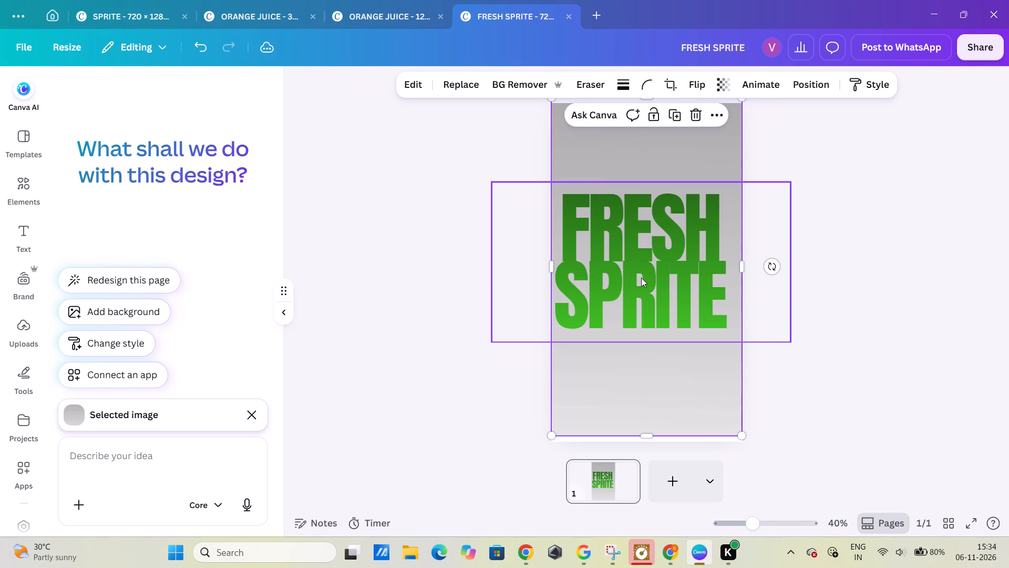
drag(592, 379, 592, 380)
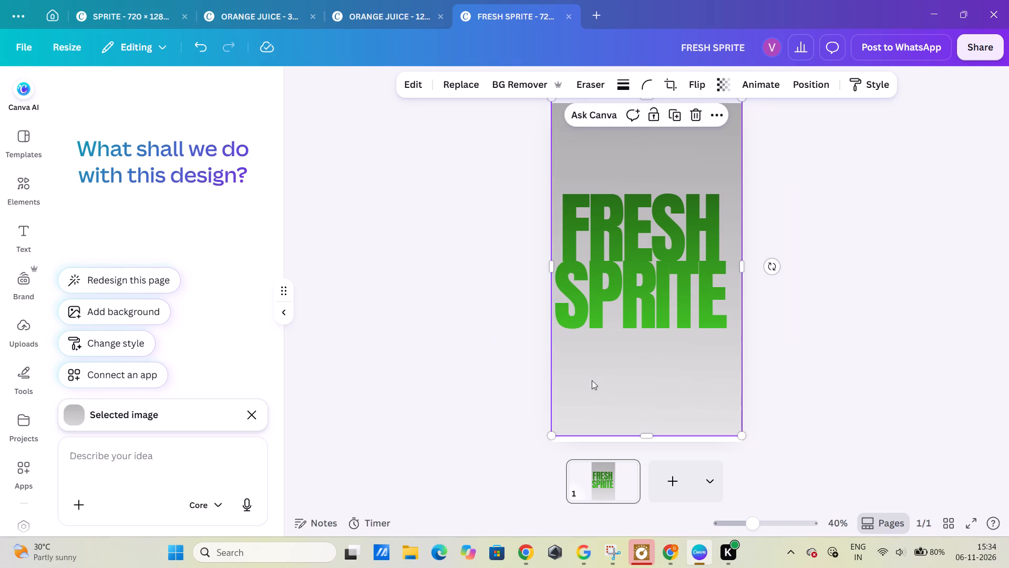
Nudge the grey gradient background image slightly down so it fills the poster, then select the FRESH SPRITE heading.
drag(592, 380, 592, 387)
click(684, 260)
click(684, 260)
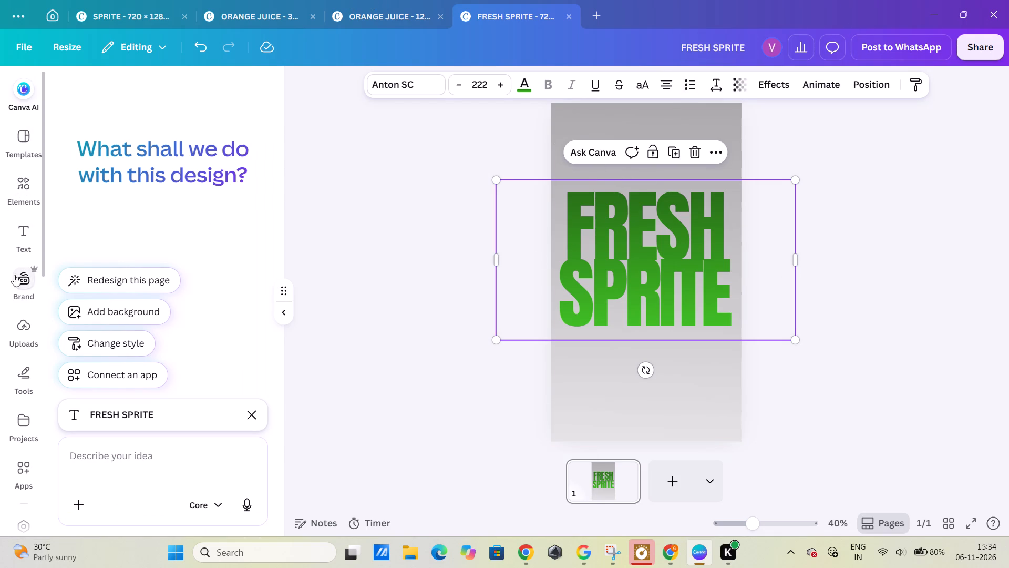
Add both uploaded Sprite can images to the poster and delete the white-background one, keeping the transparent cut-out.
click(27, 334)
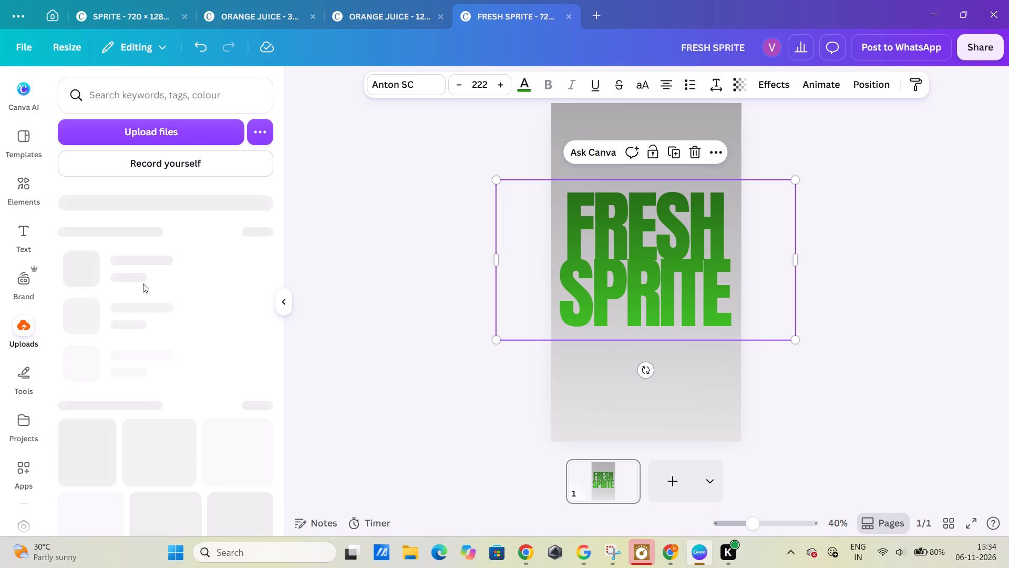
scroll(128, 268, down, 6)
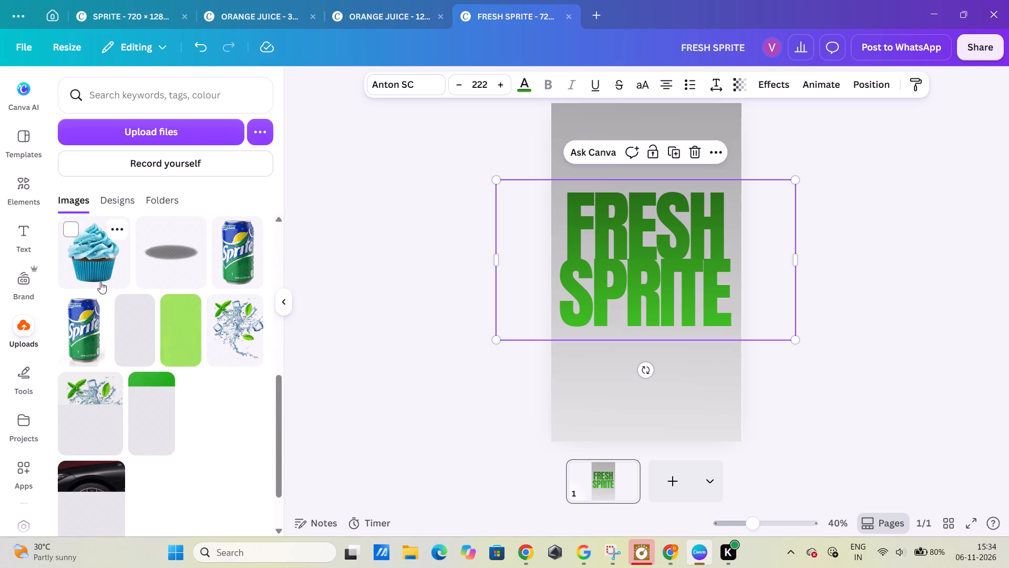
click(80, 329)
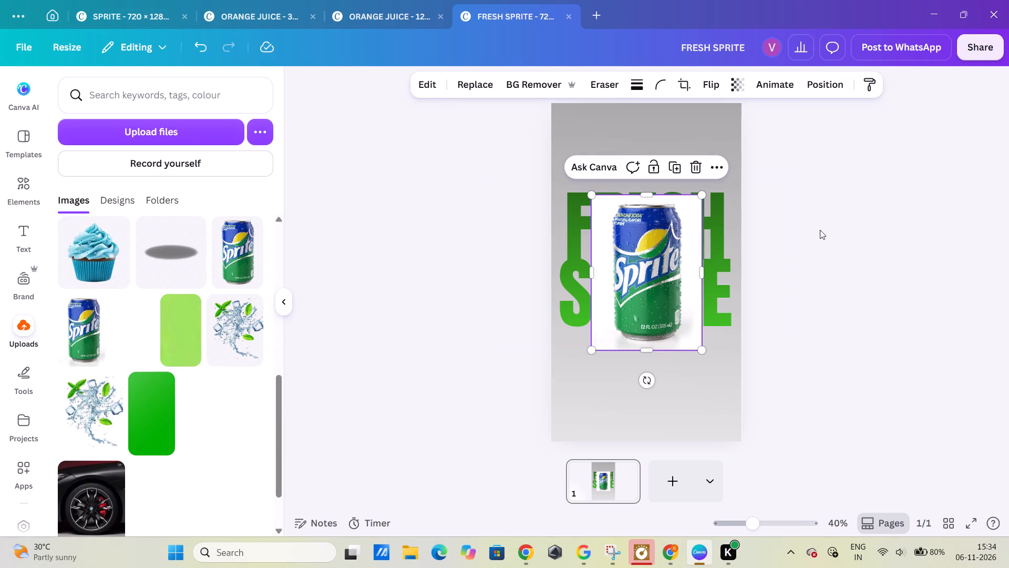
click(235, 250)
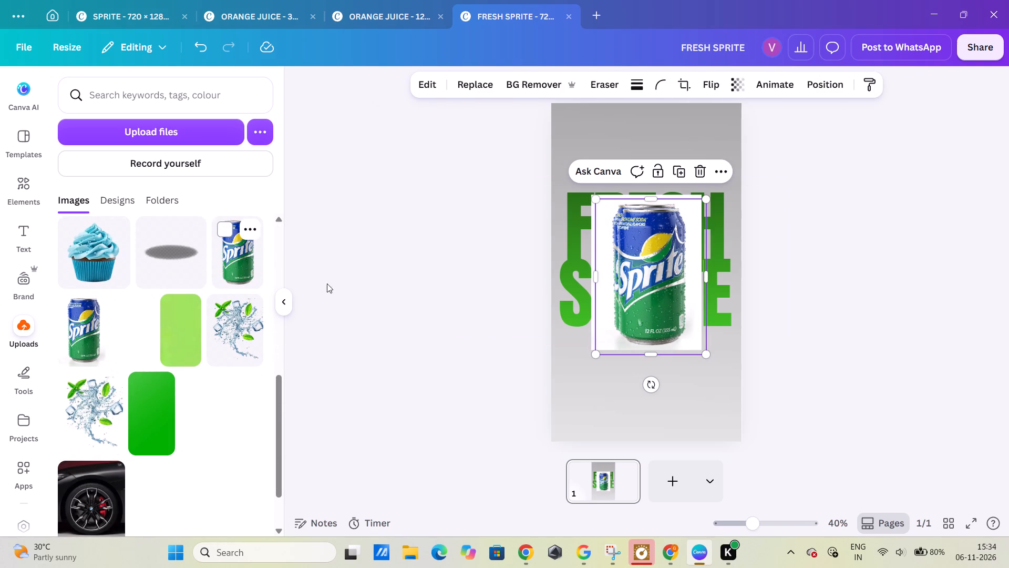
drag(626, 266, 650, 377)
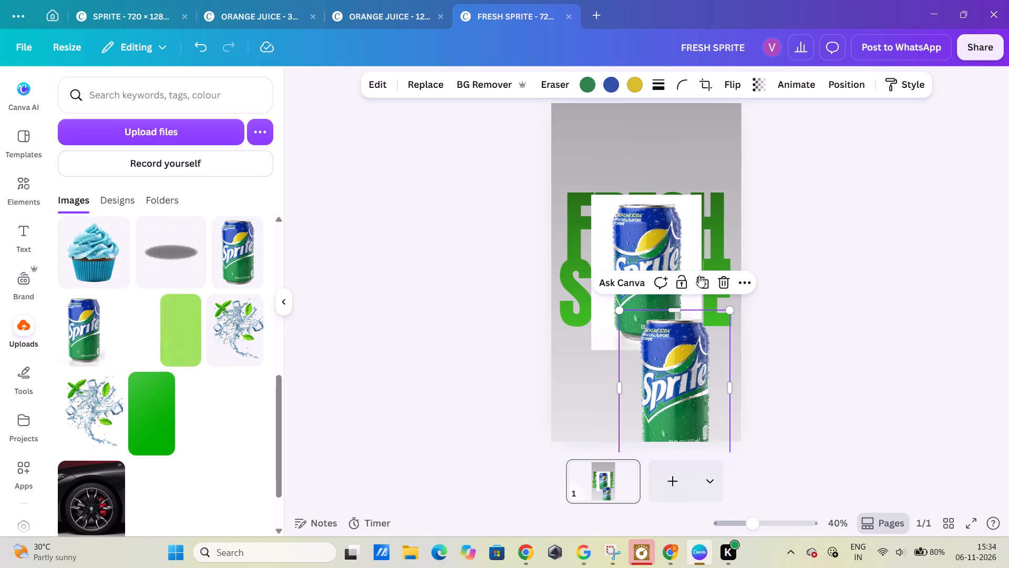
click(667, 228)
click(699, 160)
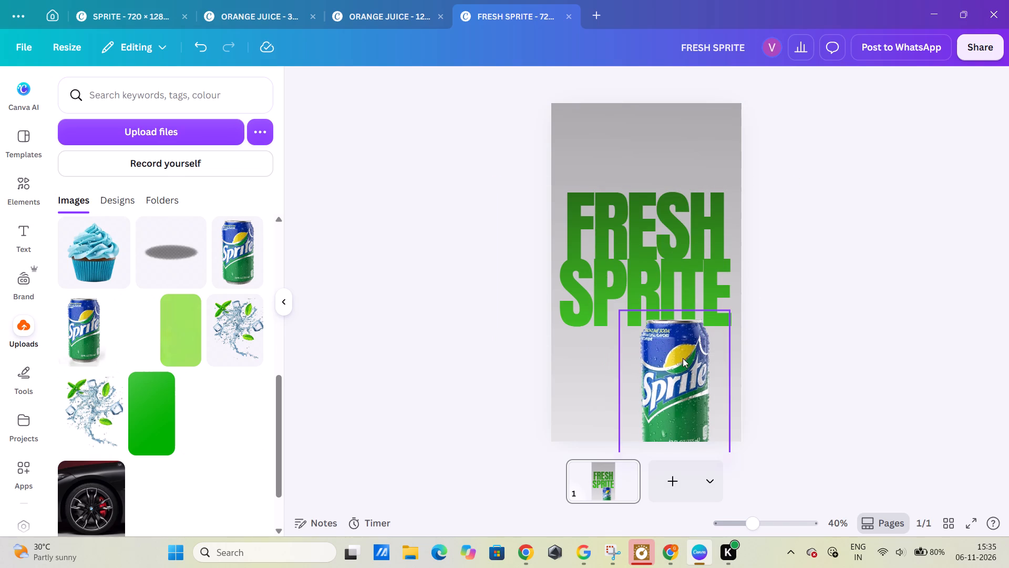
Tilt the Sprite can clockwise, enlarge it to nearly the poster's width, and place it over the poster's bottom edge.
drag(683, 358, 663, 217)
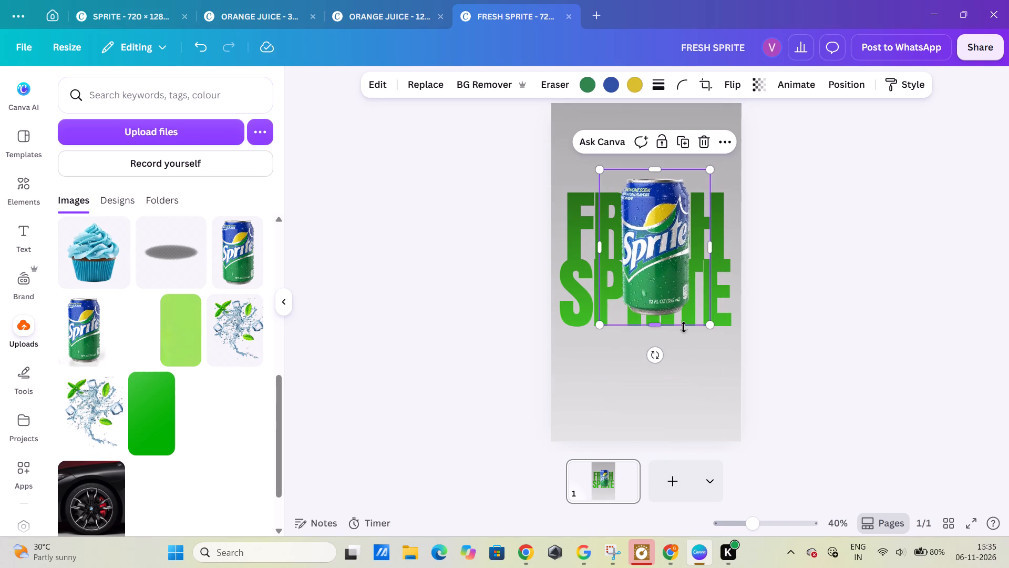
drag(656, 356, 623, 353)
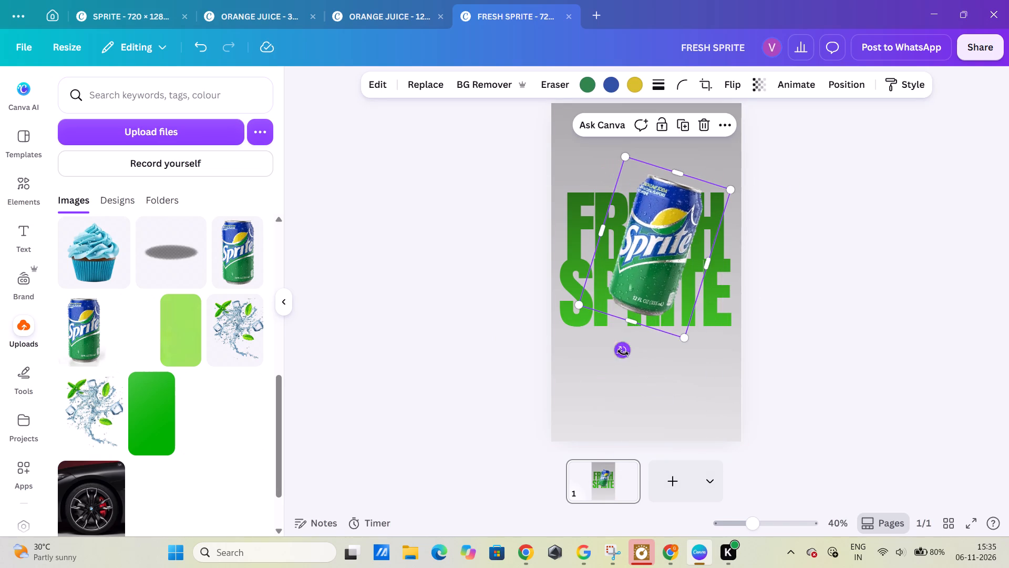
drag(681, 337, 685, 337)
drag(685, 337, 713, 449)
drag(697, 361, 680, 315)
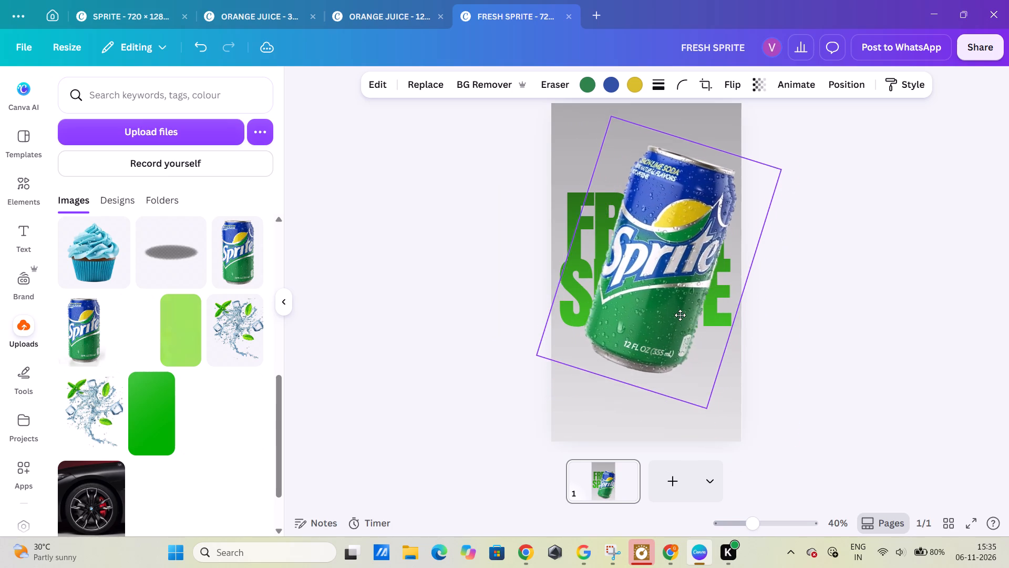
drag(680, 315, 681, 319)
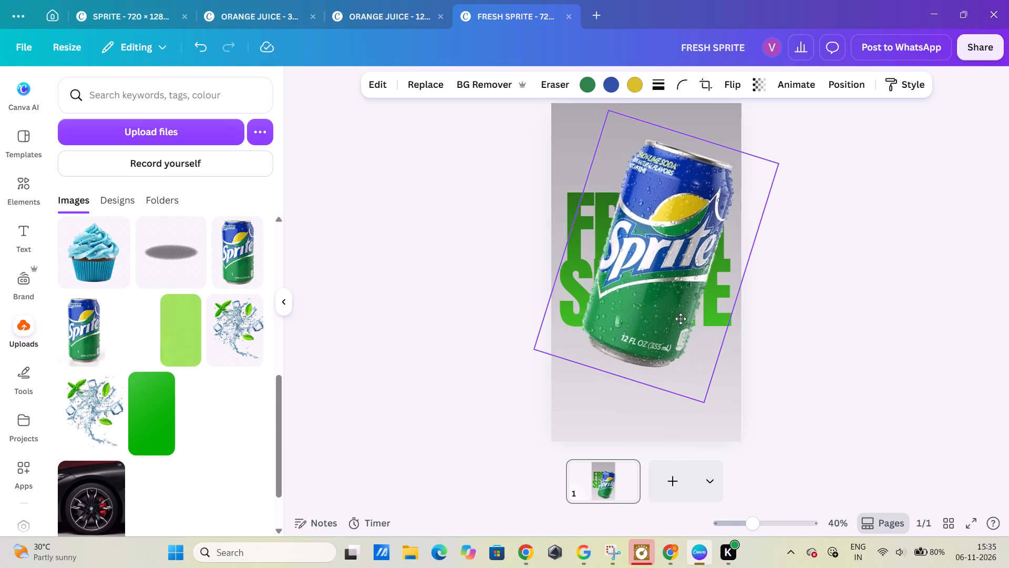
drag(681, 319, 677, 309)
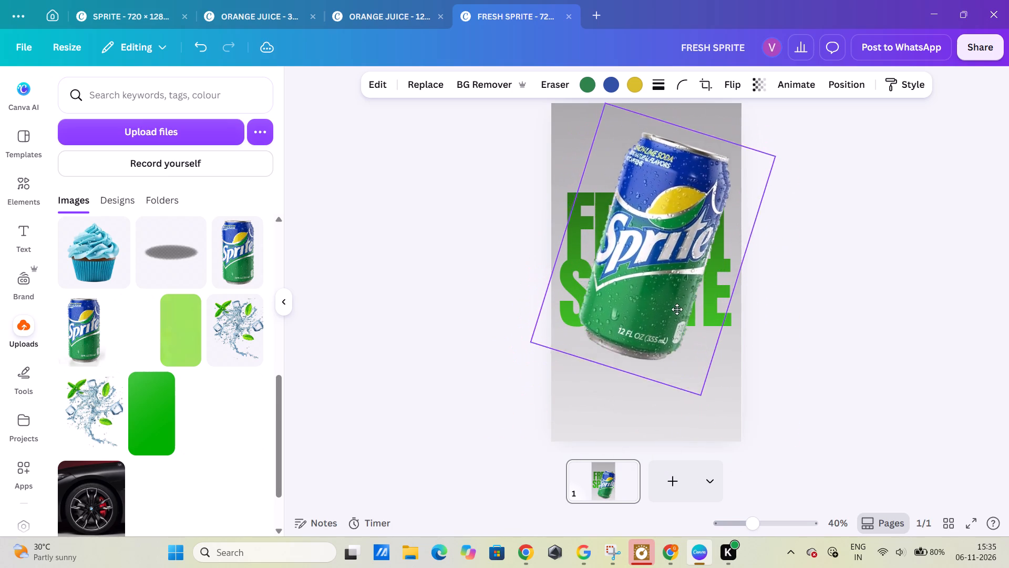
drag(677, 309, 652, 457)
Set the FRESH SPRITE heading's line spacing to 1.47, after trying 1.71.
click(684, 251)
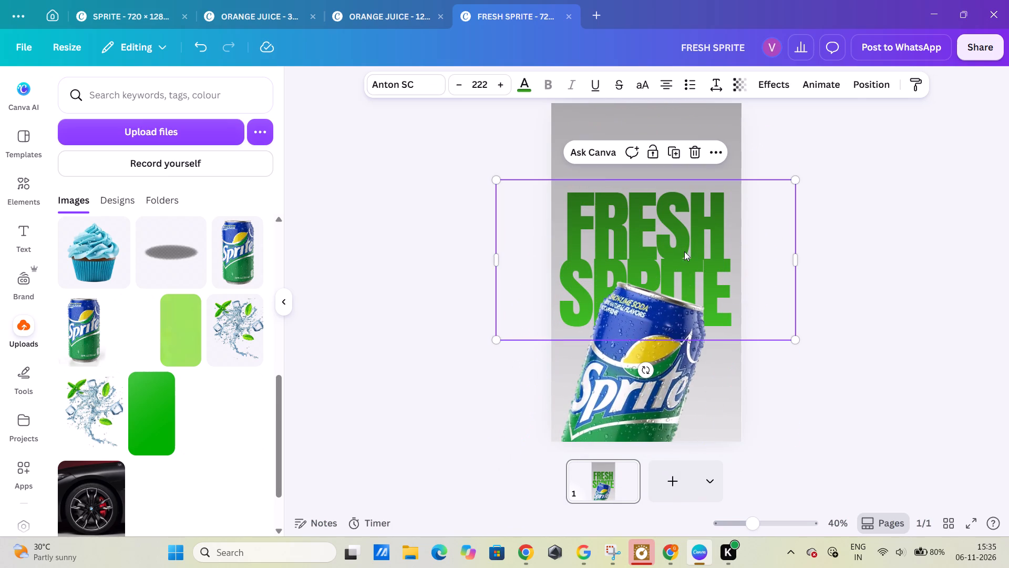
click(724, 83)
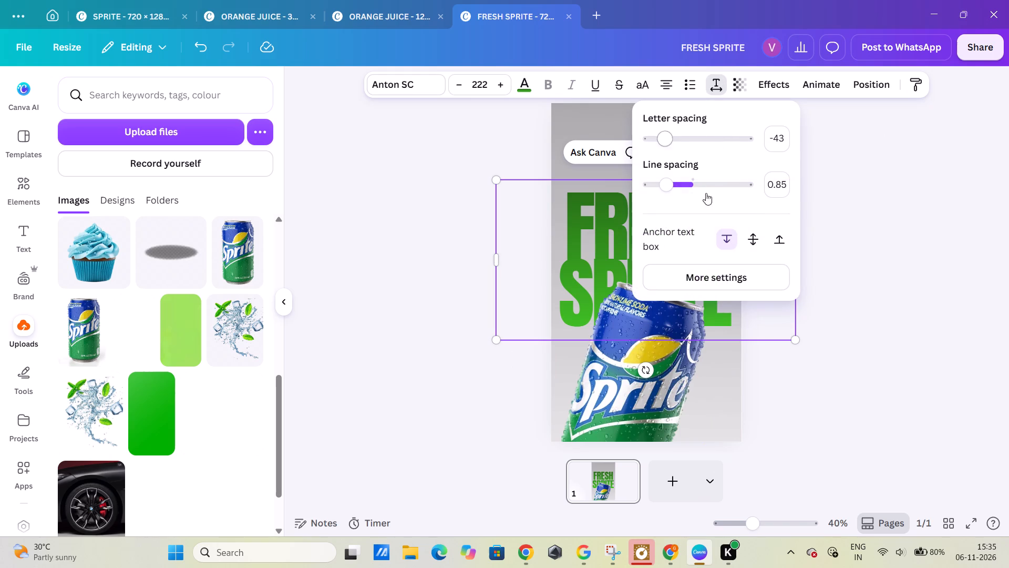
click(708, 183)
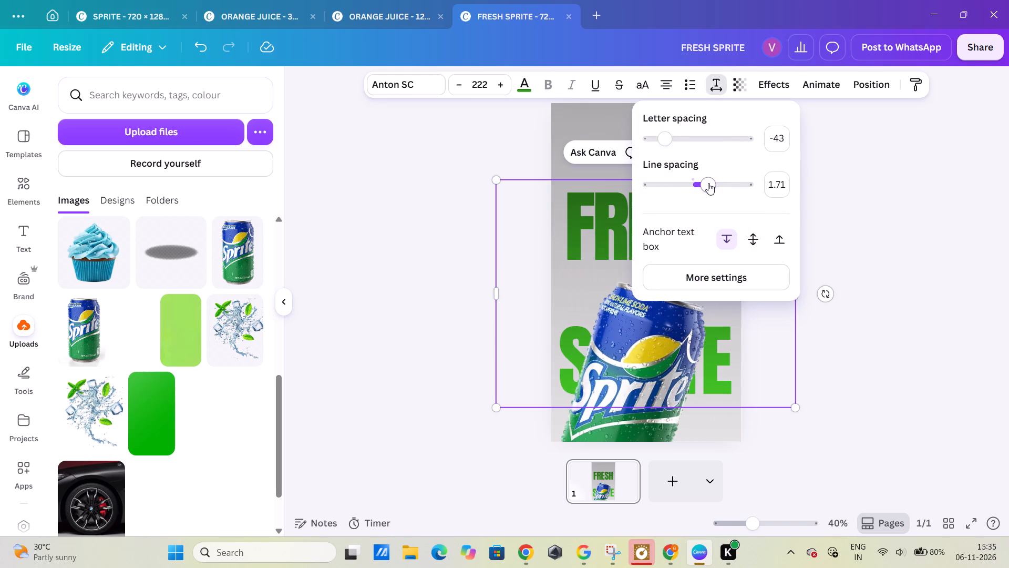
click(696, 188)
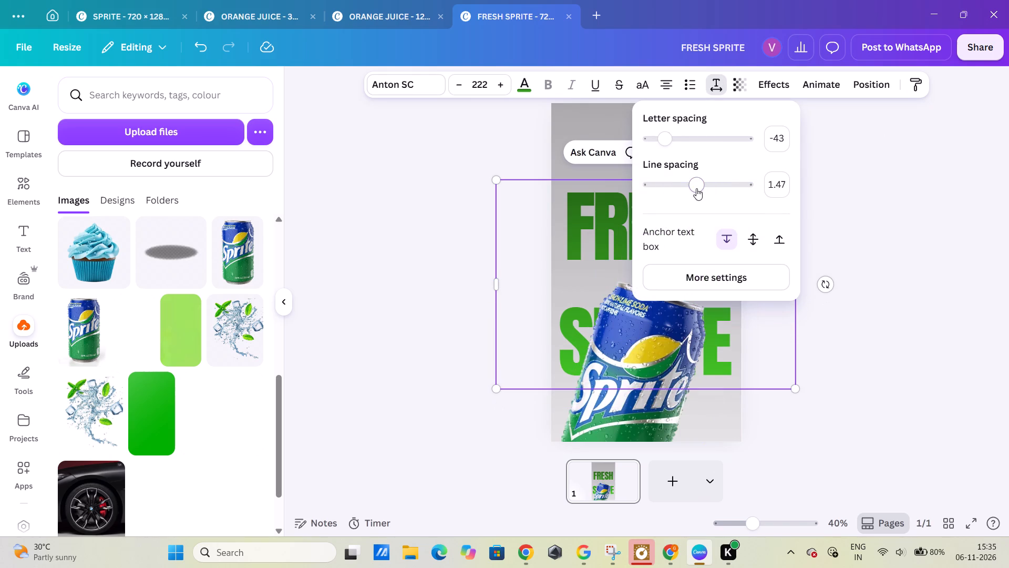
click(938, 283)
Move the FRESH SPRITE heading up so that FRESH sits near the top of the poster.
drag(660, 342, 658, 341)
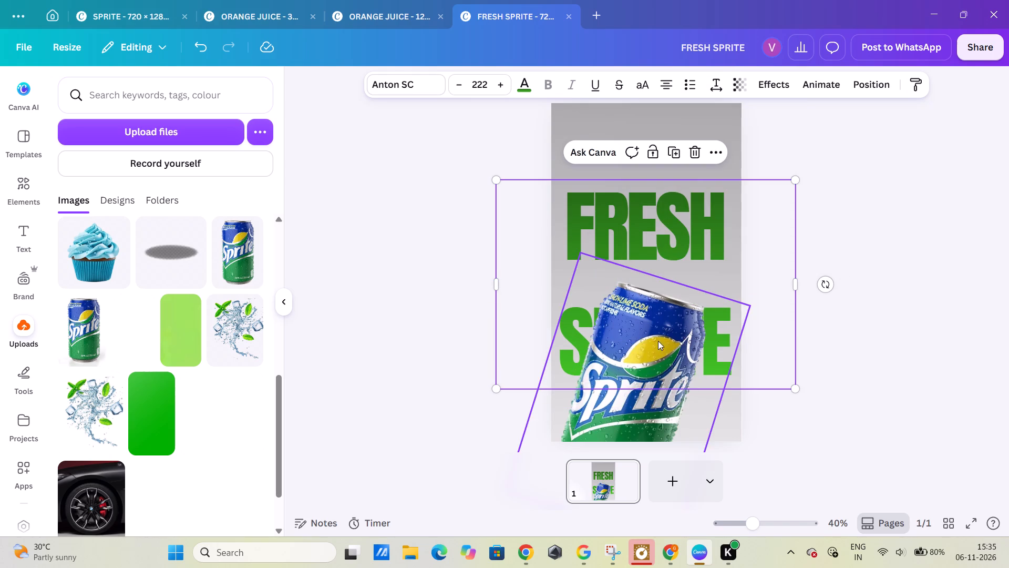
drag(658, 341, 667, 304)
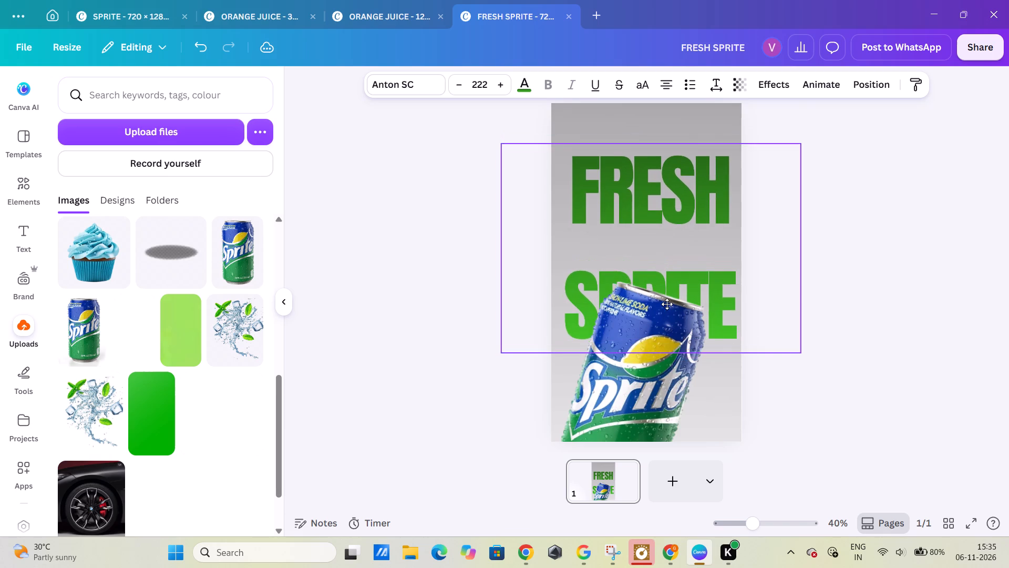
drag(667, 304, 666, 329)
drag(643, 350, 647, 301)
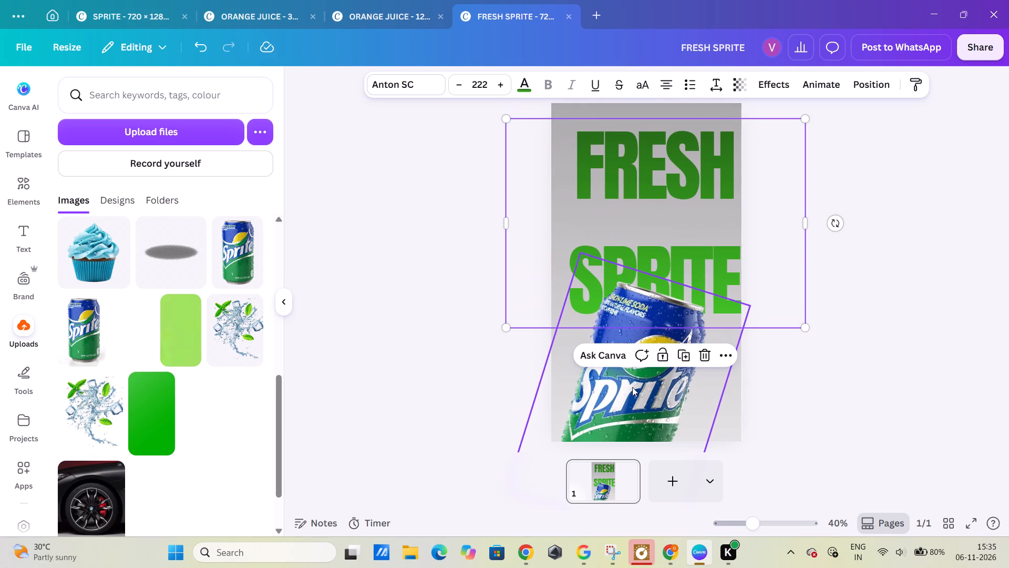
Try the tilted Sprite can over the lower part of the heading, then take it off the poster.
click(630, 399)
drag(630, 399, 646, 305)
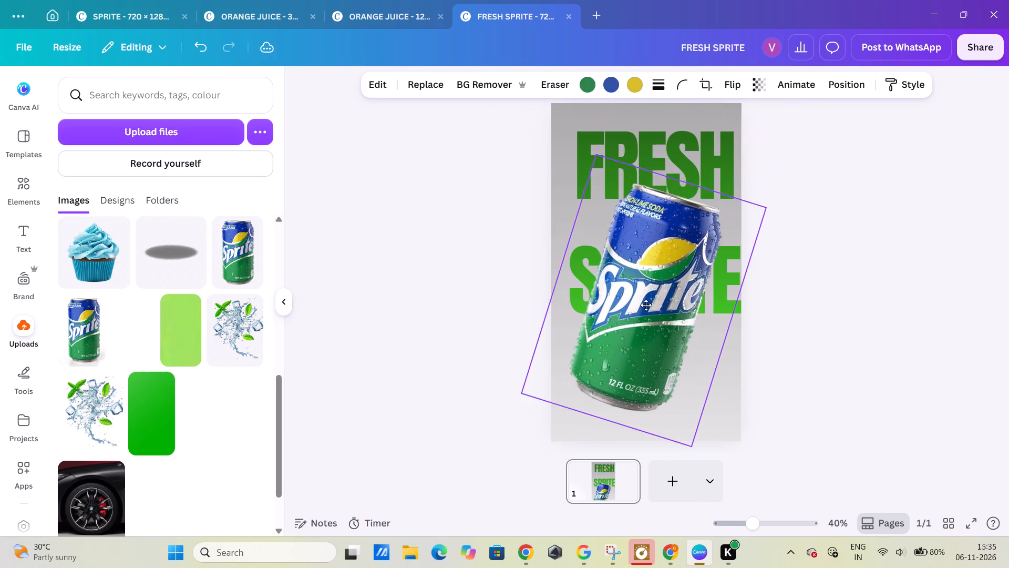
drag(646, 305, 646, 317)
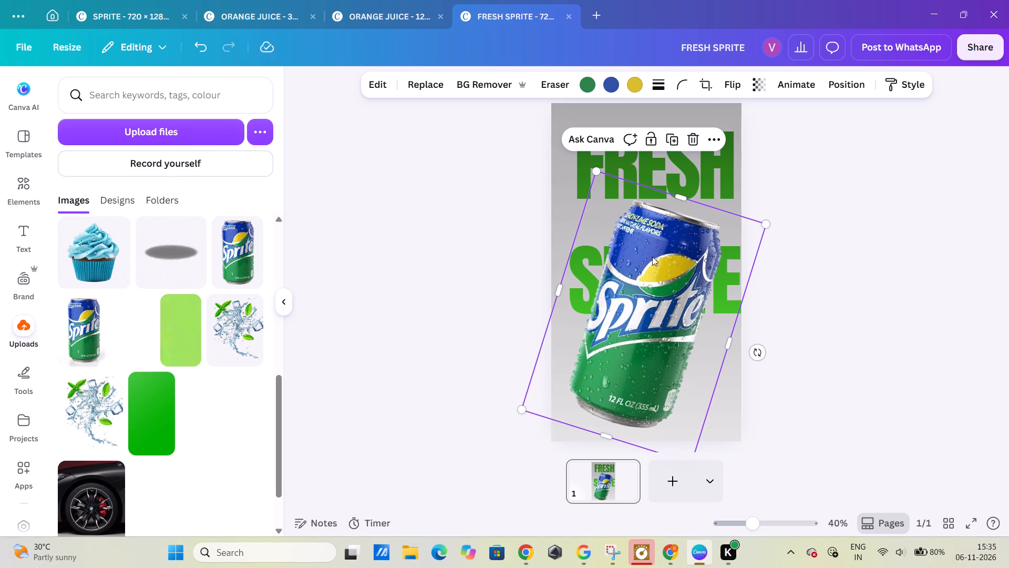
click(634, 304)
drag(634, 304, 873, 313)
Delete the SPRITE line from the heading so the text box contains only FRESH.
triple_click(693, 283)
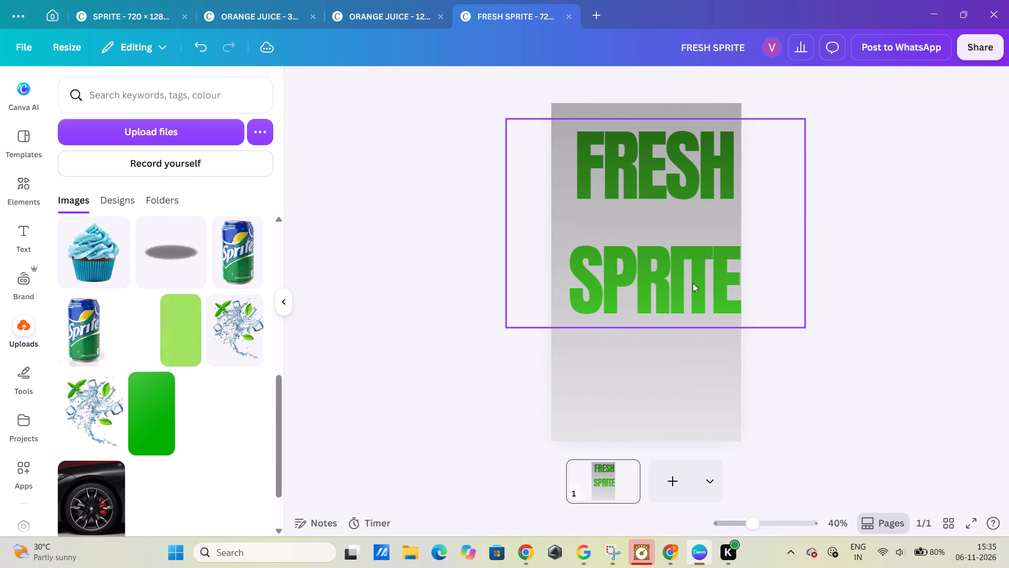
key(BackSpace)
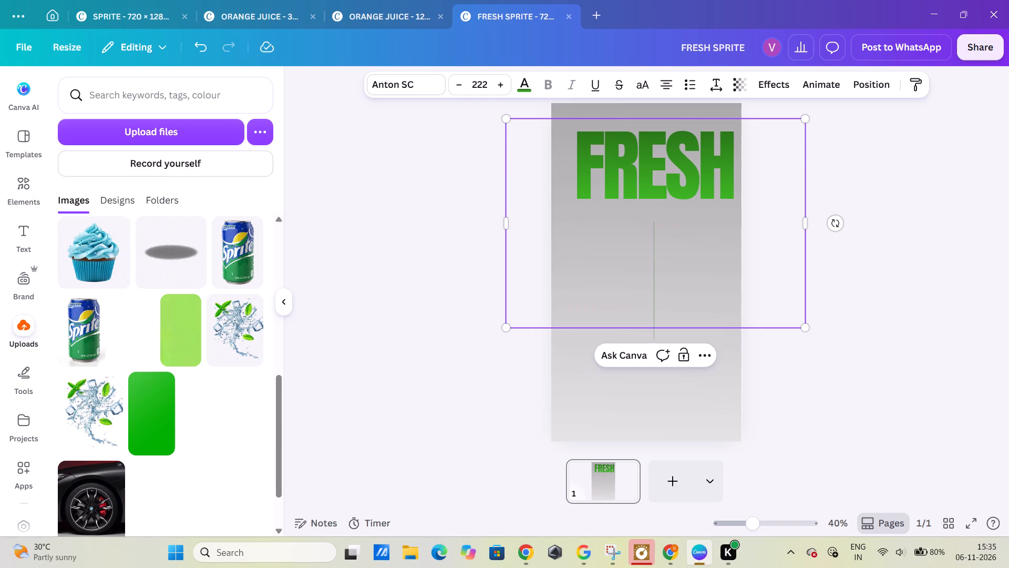
key(BackSpace)
key(BackSpace)
key(h)
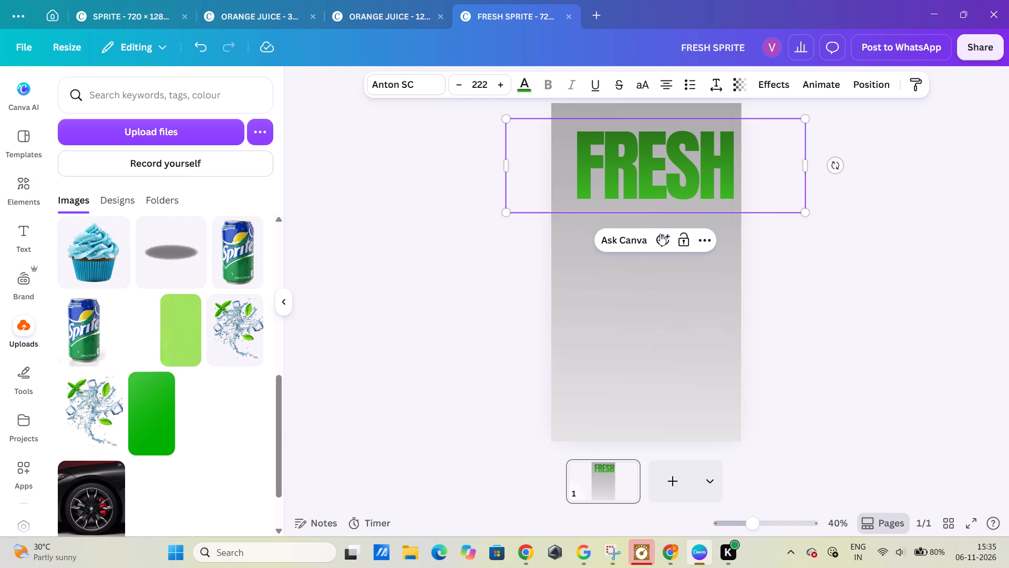
Duplicate the FRESH text and place the copy below the original, just under the poster's middle.
click(711, 242)
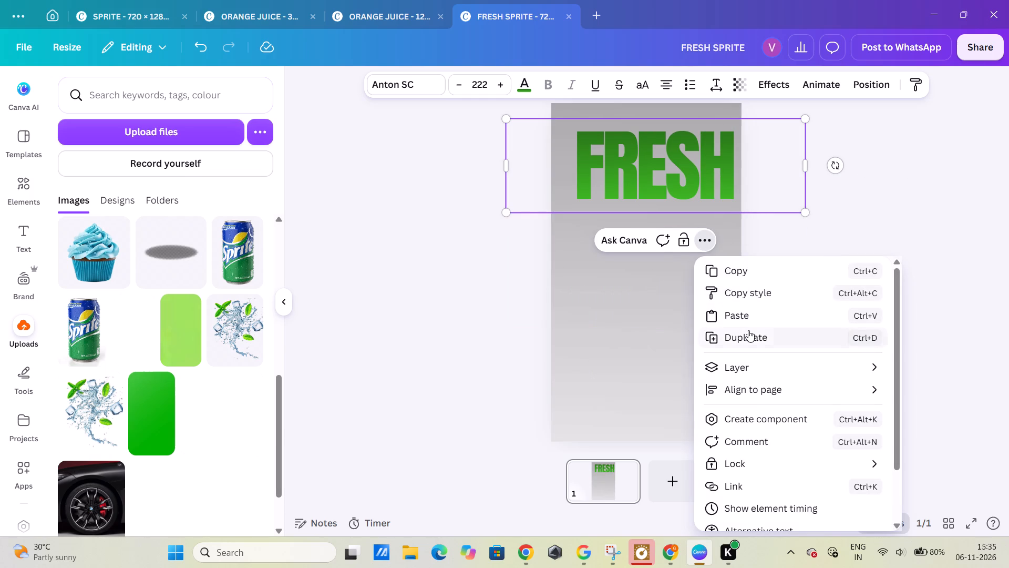
click(748, 330)
drag(728, 150, 722, 291)
Replace the text of the lower FRESH copy with SPRITE.
double_click(742, 327)
double_click(718, 311)
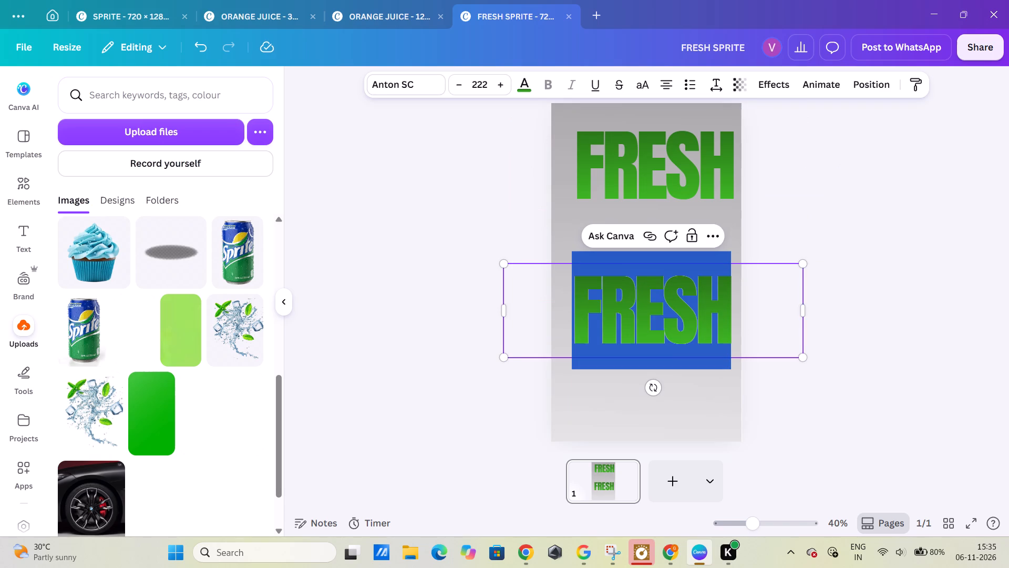
click(718, 311)
click(718, 311)
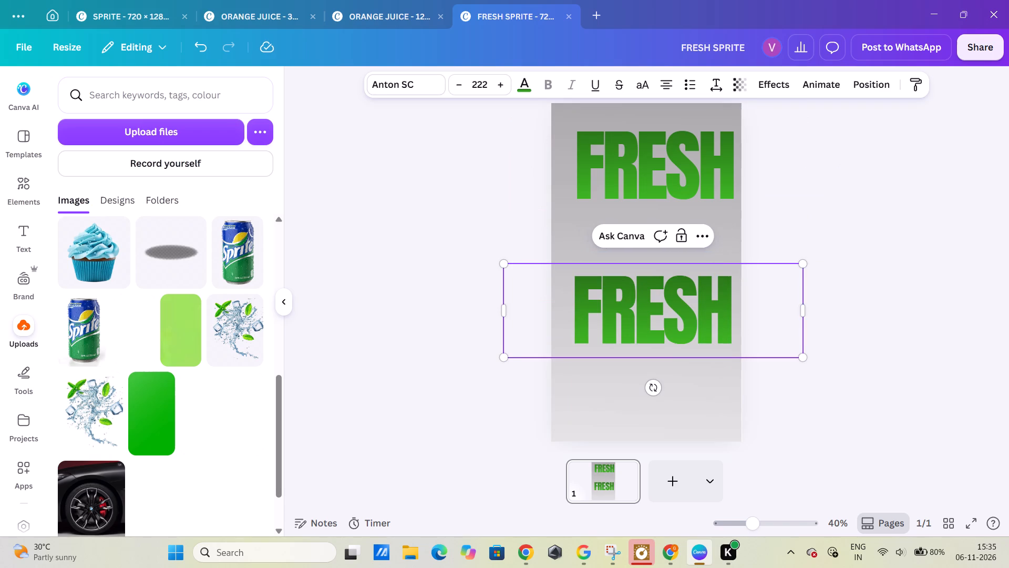
key(BackSpace)
key(BackSpace)
key(BackSpace)
key(BackSpace)
key(BackSpace)
text(SPRITE)
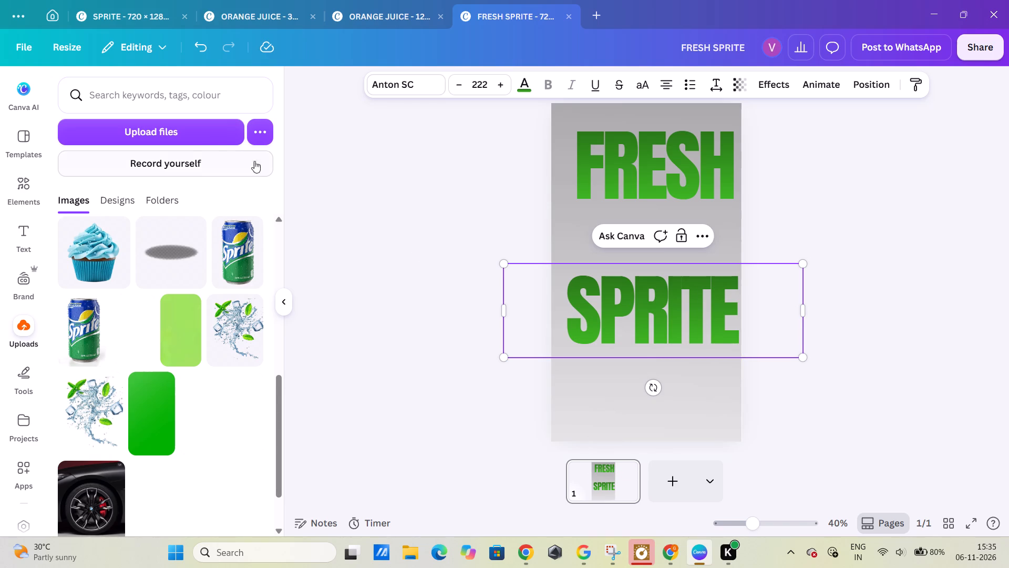
Add the transparent cut-out Sprite can from the uploads to the poster, deleting the white-background can added by mistake.
click(873, 88)
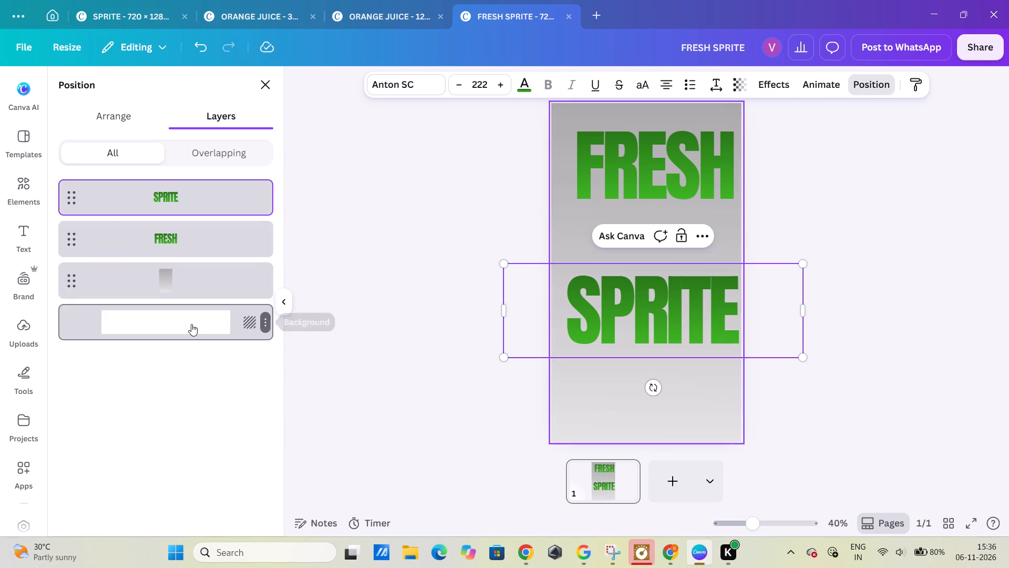
click(23, 340)
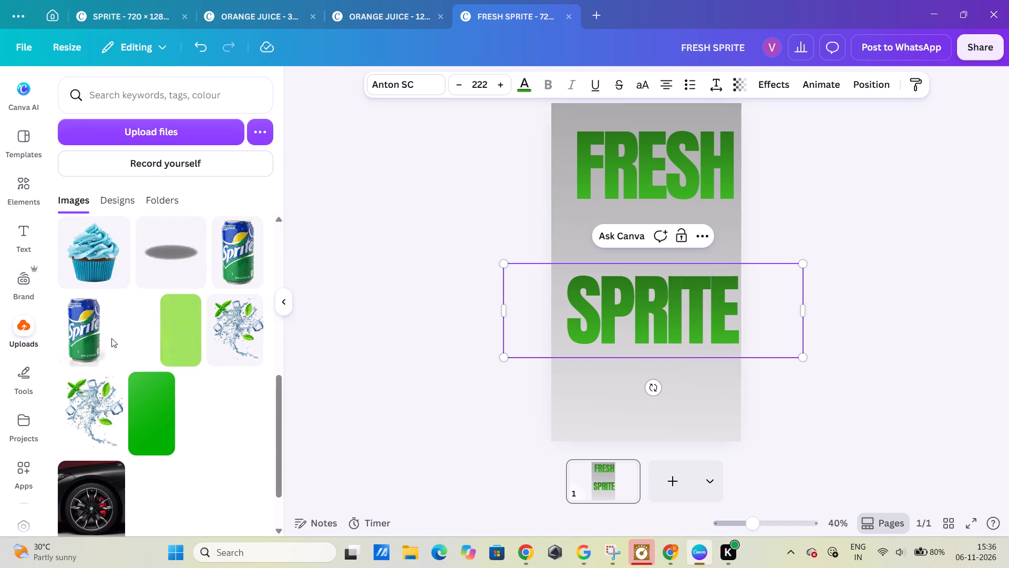
click(82, 323)
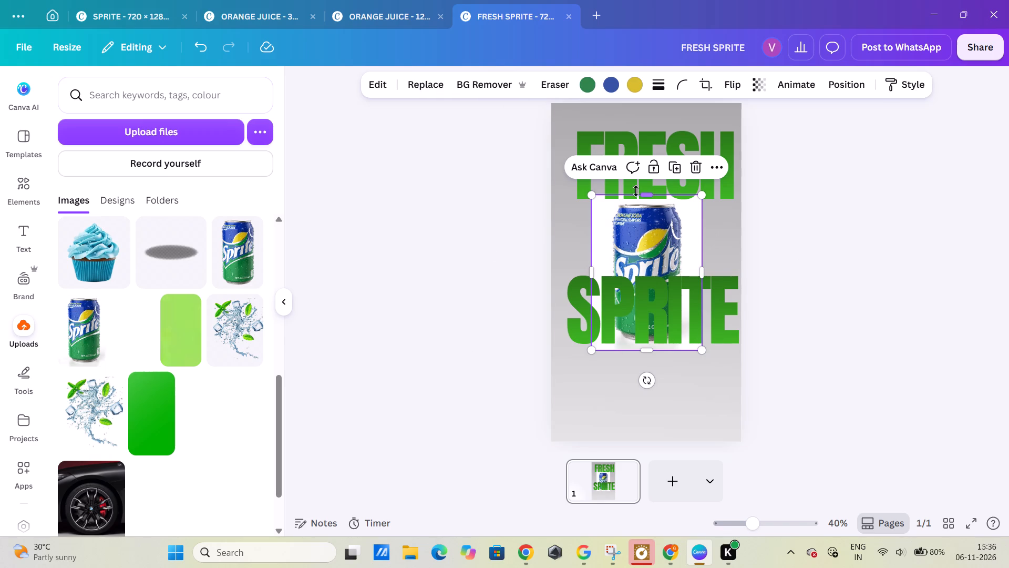
click(694, 170)
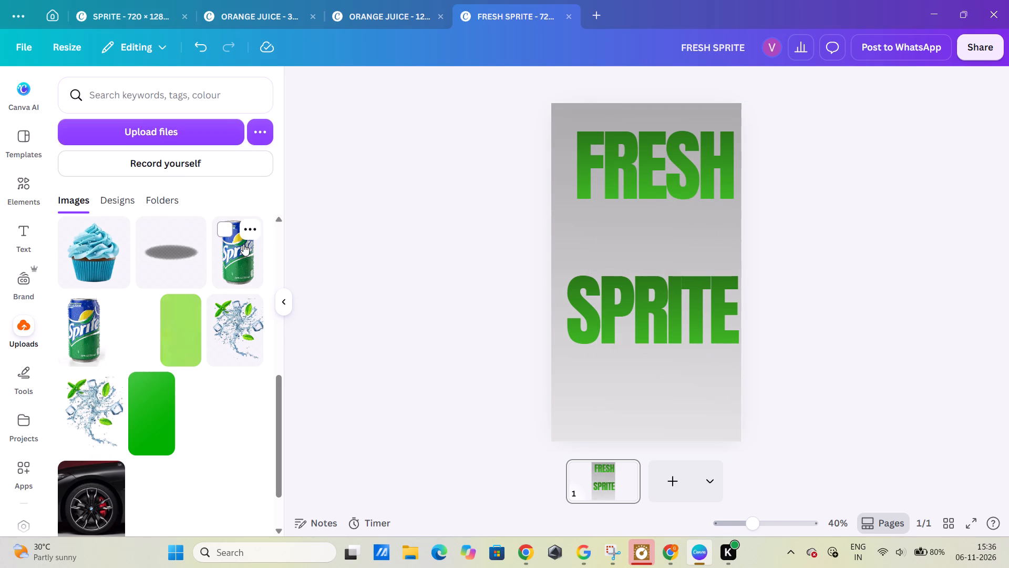
click(243, 244)
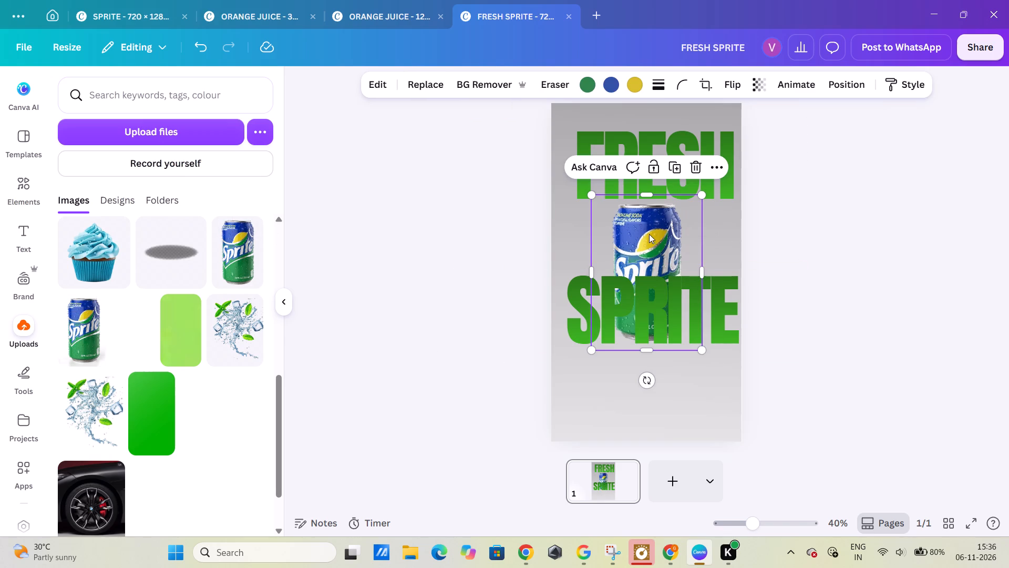
Move the Sprite can slightly up and reorder its layer to sit between the SPRITE and FRESH texts.
drag(649, 234, 645, 214)
click(855, 80)
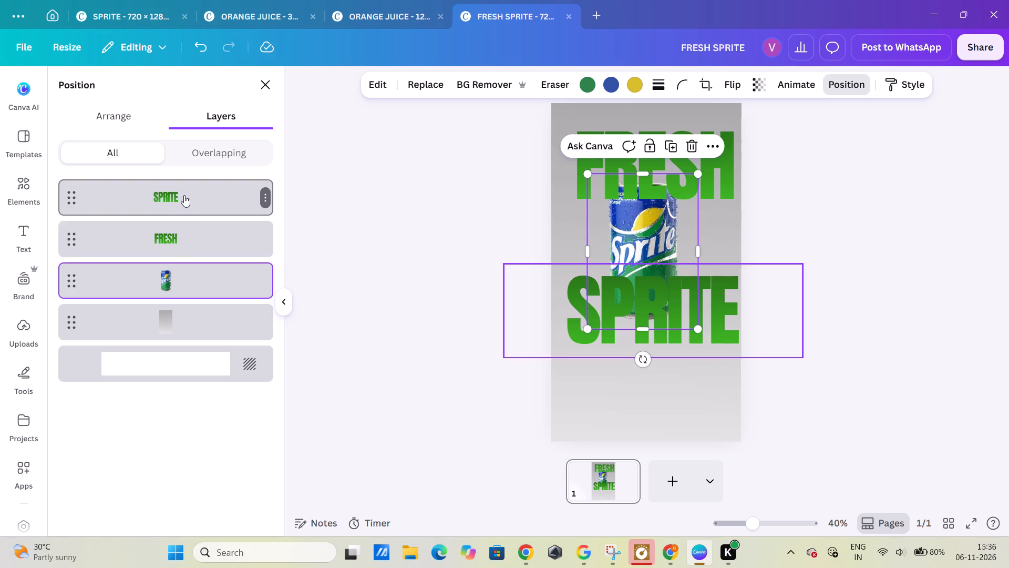
drag(183, 285, 197, 224)
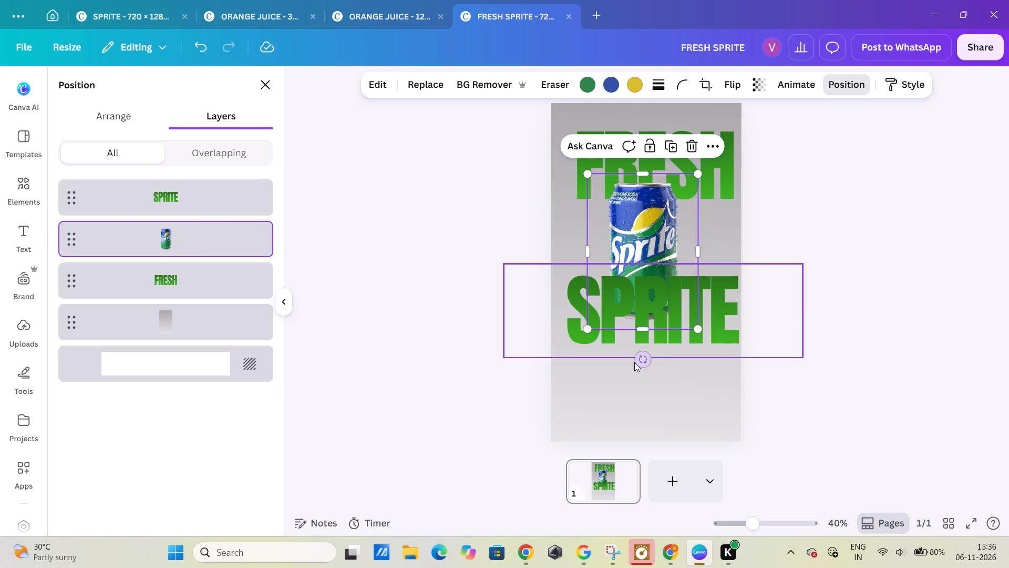
Tilt the Sprite can clockwise by about 15°, enlarge it moderately and reposition it around the poster's middle.
drag(636, 363, 613, 335)
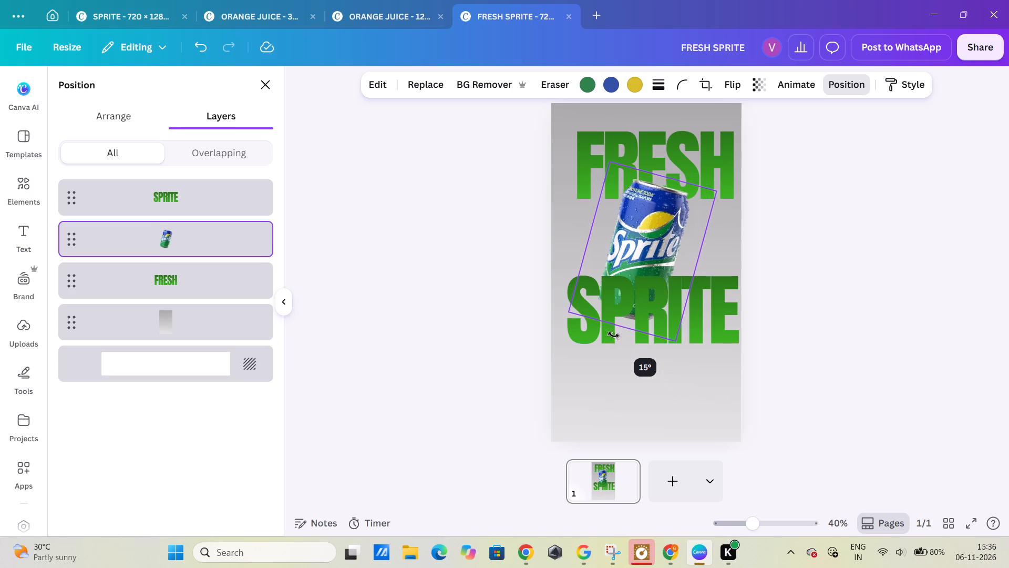
drag(613, 335, 611, 332)
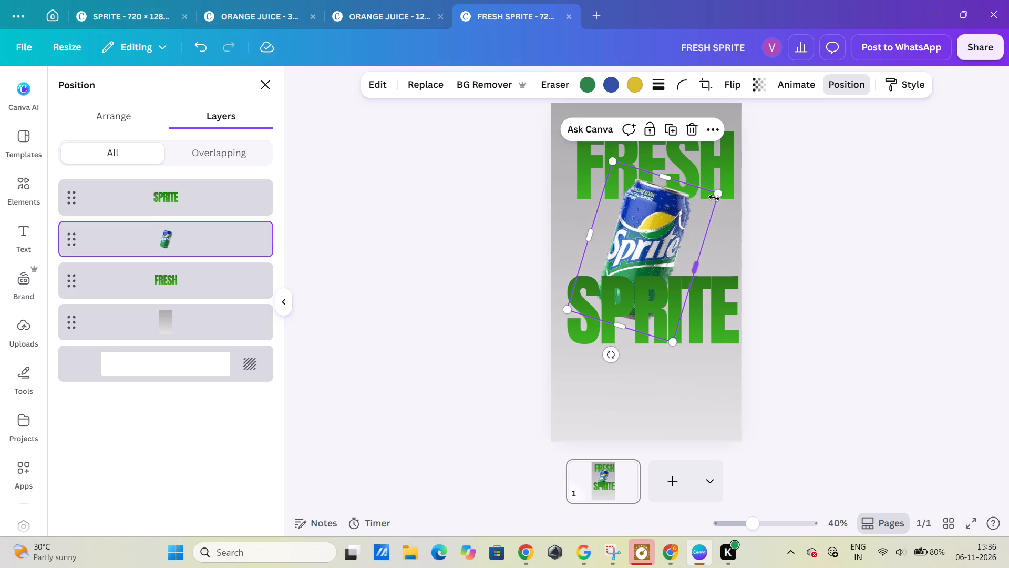
drag(721, 195, 747, 139)
drag(672, 208, 648, 230)
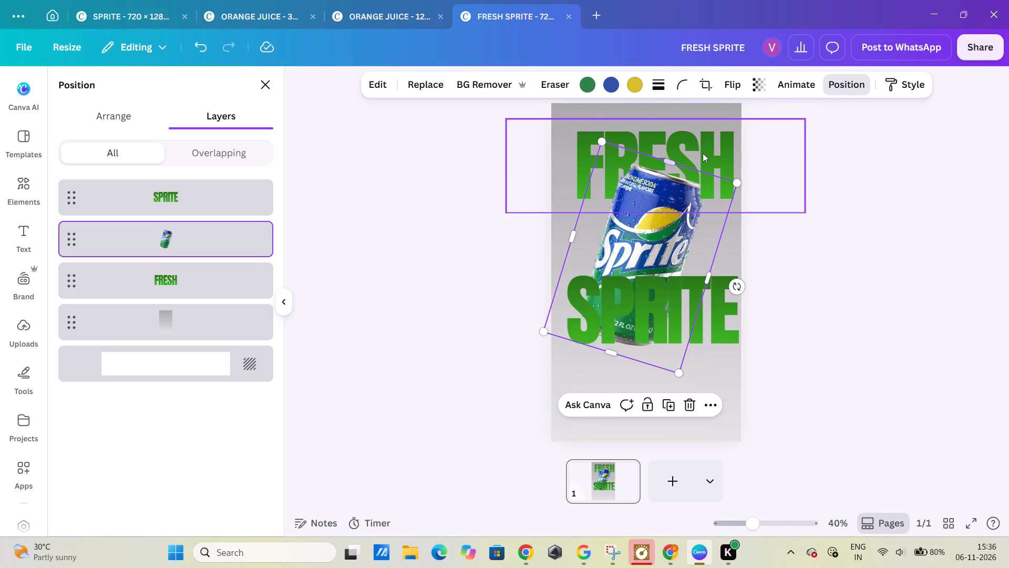
Shift the FRESH heading slightly down and move the SPRITE heading lower, over the bottom of the can.
drag(703, 153, 702, 166)
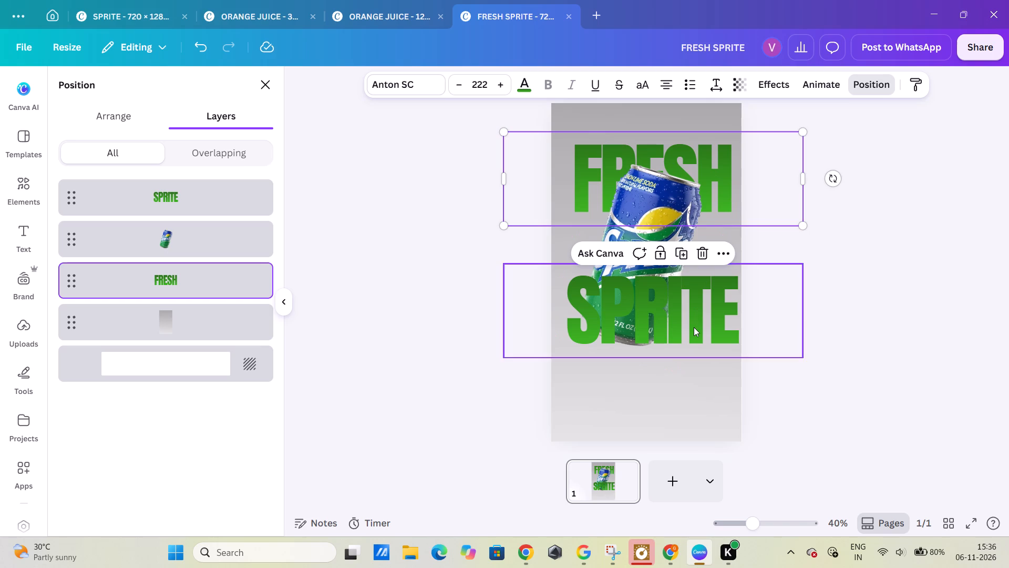
click(694, 327)
drag(694, 327, 685, 362)
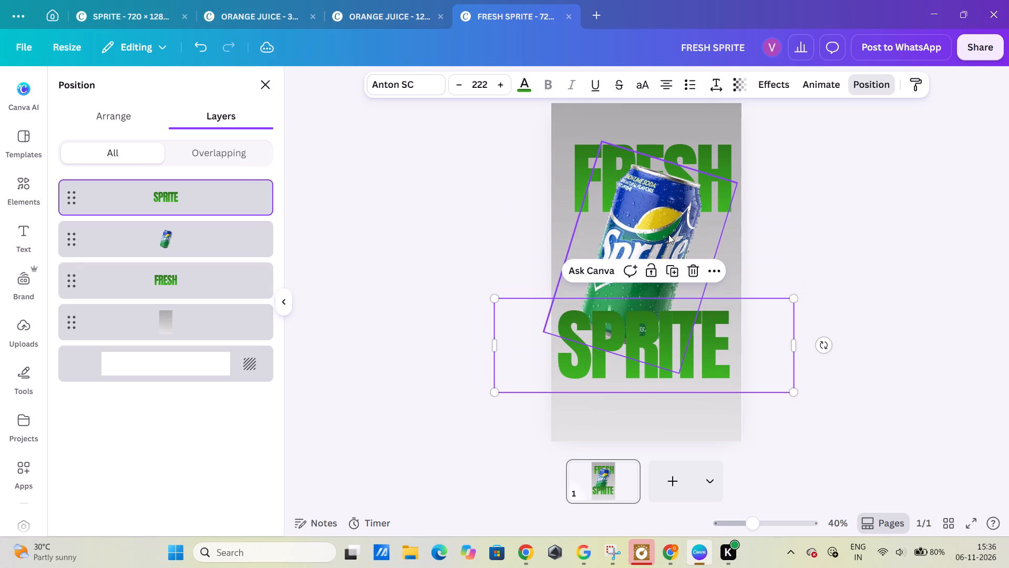
Enlarge the tilted can until it nearly fills the poster's width, reaching from the FRESH heading to the bottom edge.
click(668, 235)
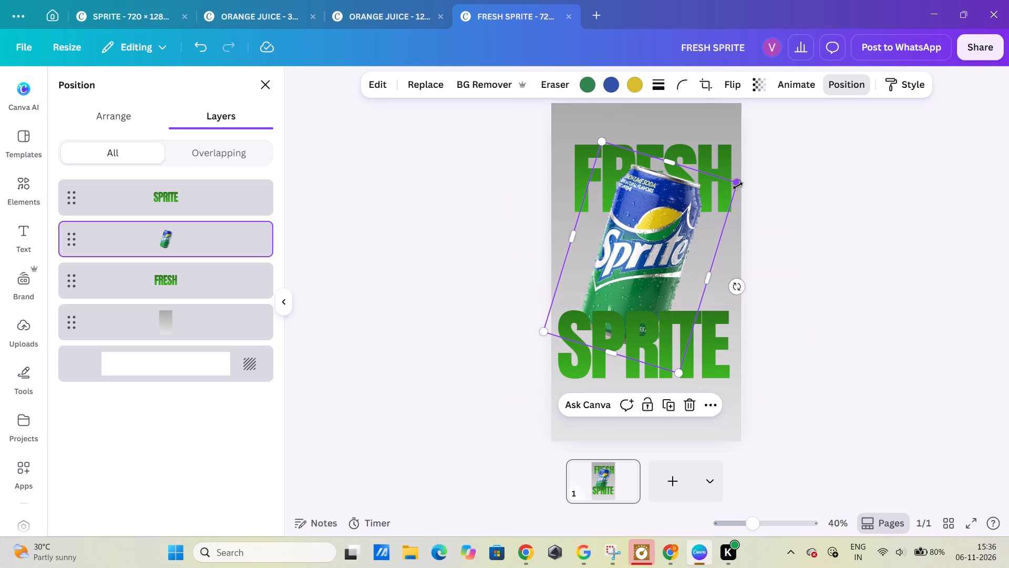
drag(738, 186, 817, 86)
drag(693, 174, 631, 262)
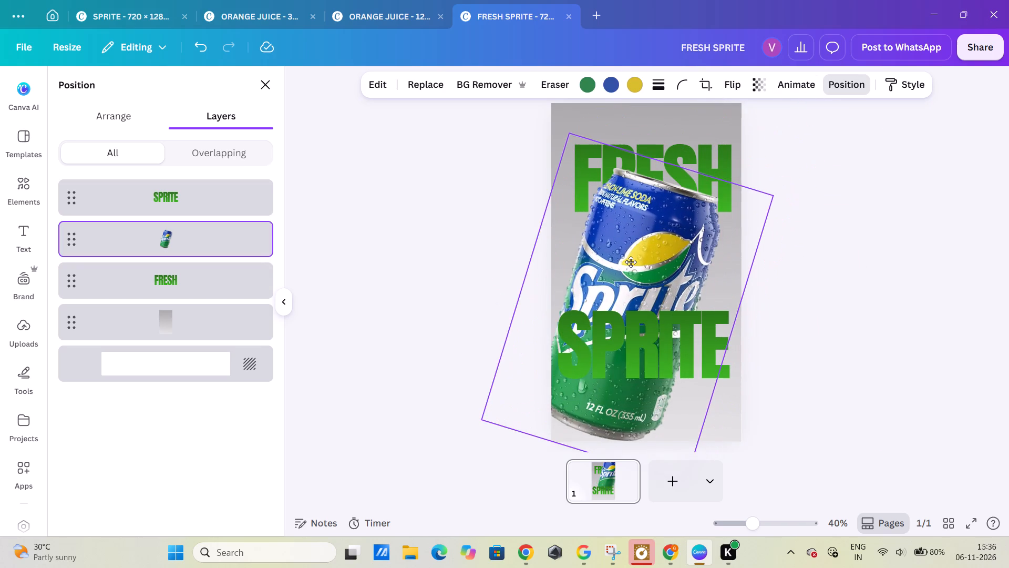
drag(631, 262, 643, 266)
click(869, 307)
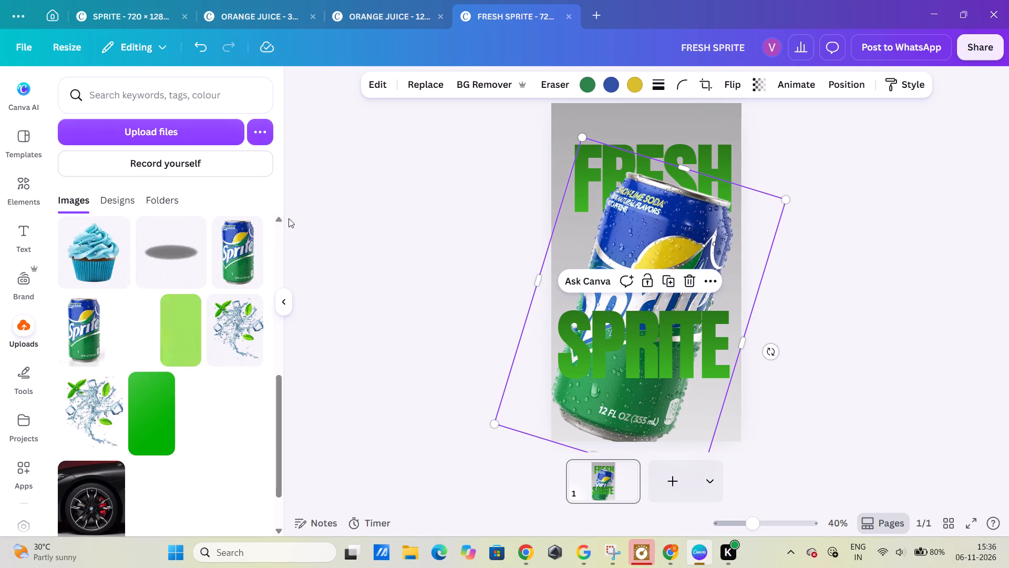
Shift the grey gradient background slightly and stretch it to about 744 × 1,300 px so it covers the whole poster.
click(576, 115)
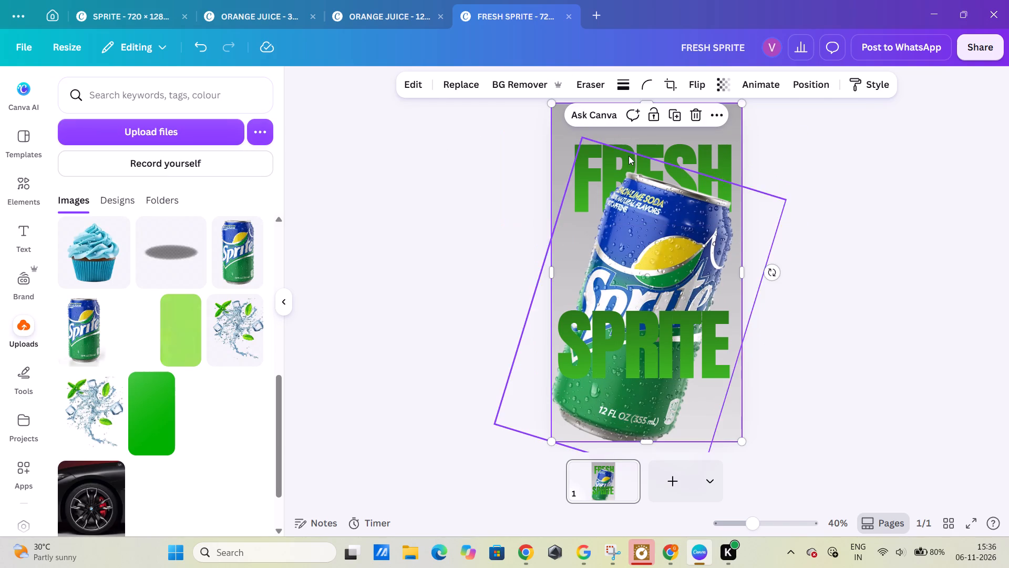
drag(691, 245, 688, 217)
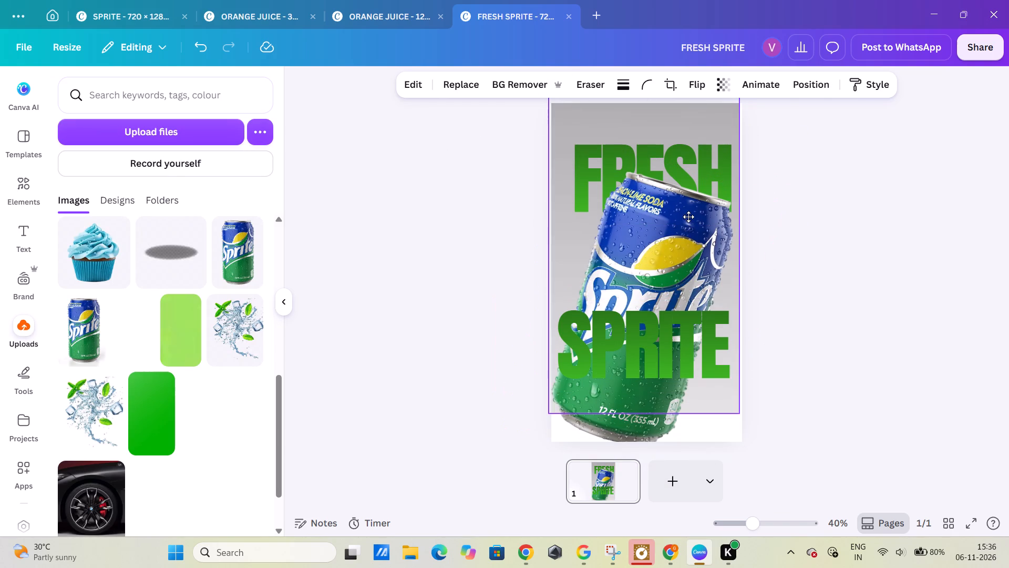
drag(688, 217, 694, 242)
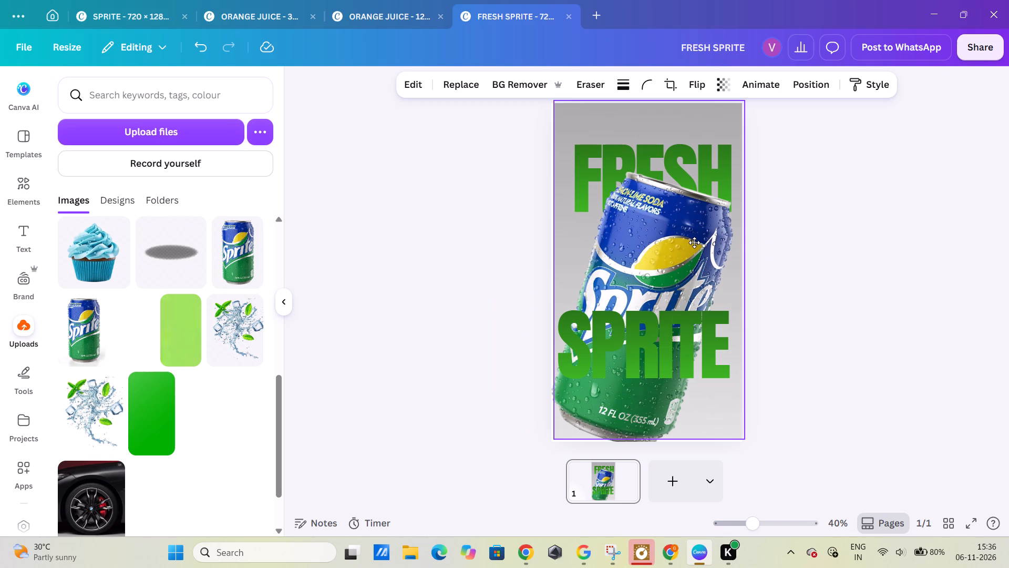
drag(694, 242, 687, 250)
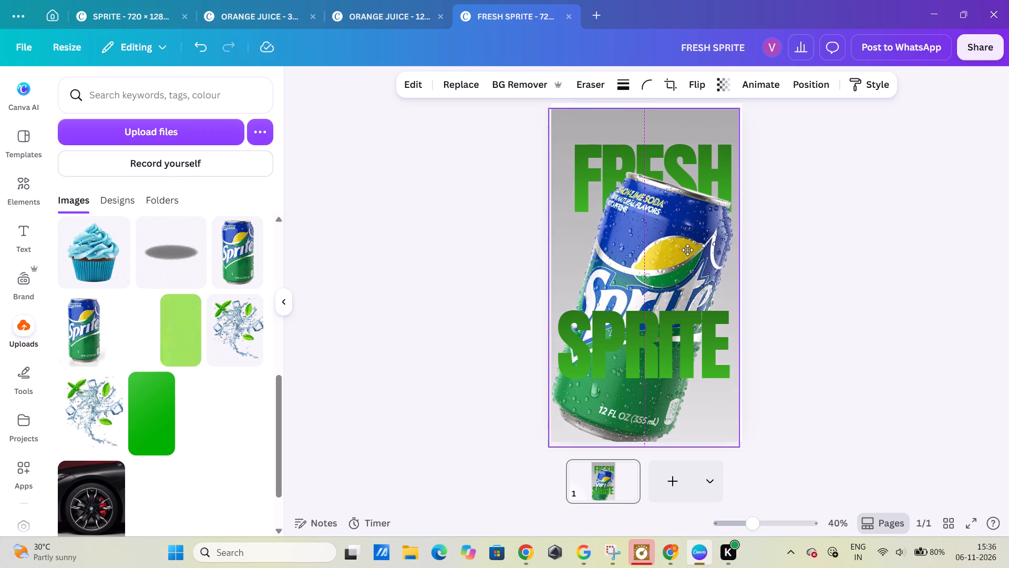
drag(687, 250, 686, 250)
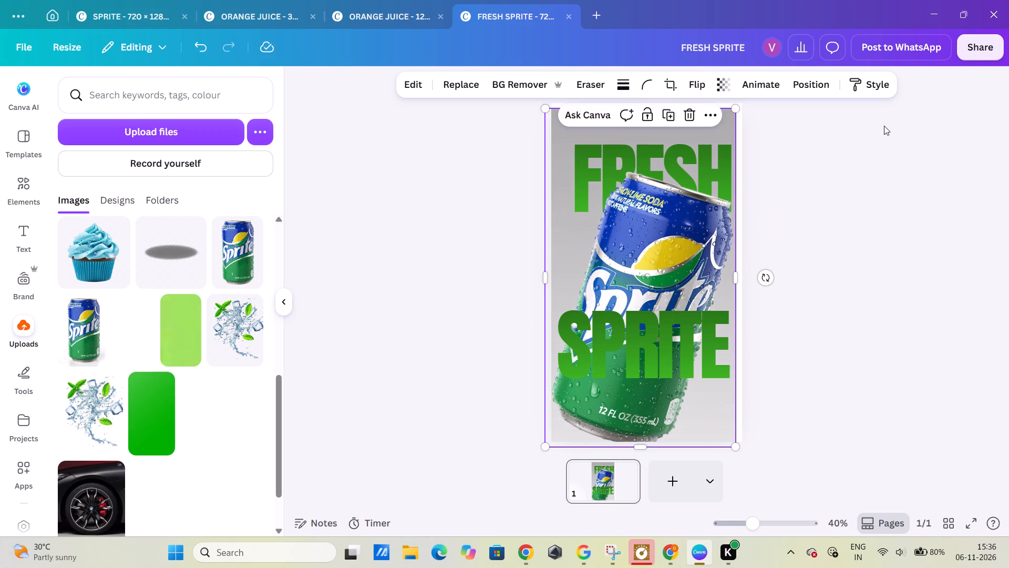
drag(738, 104, 747, 101)
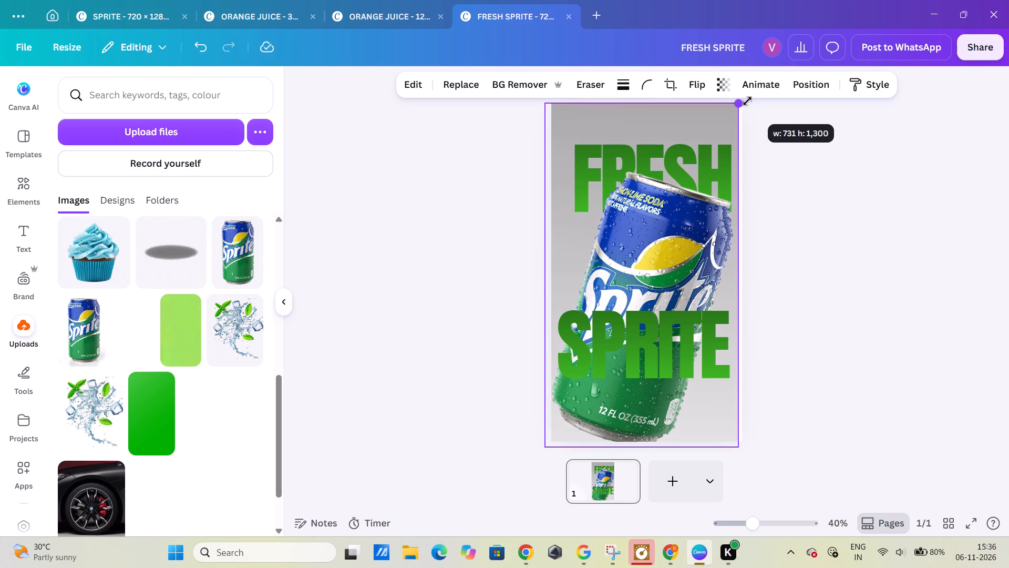
drag(747, 101, 751, 101)
drag(738, 273, 746, 270)
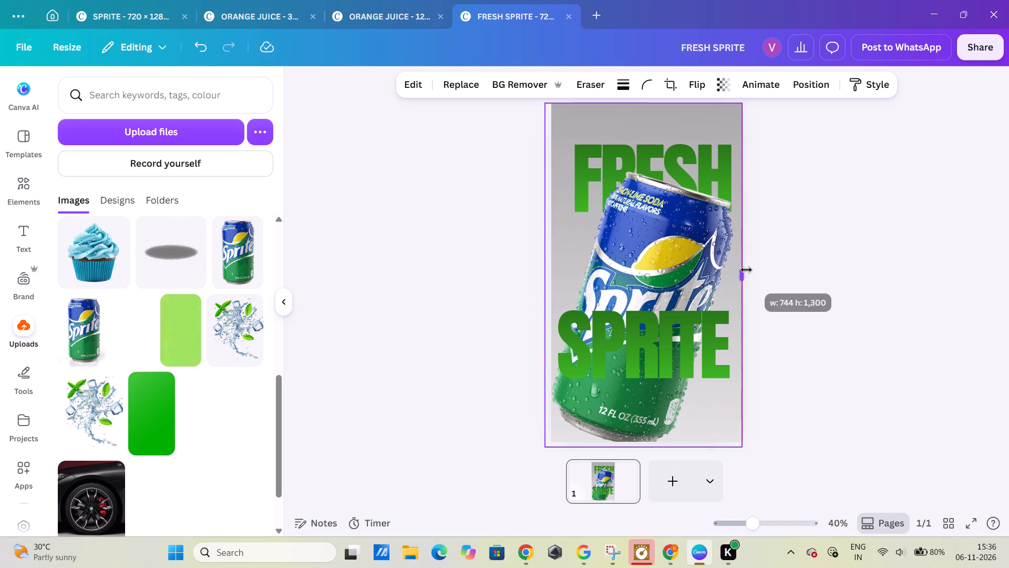
drag(746, 270, 748, 270)
click(808, 272)
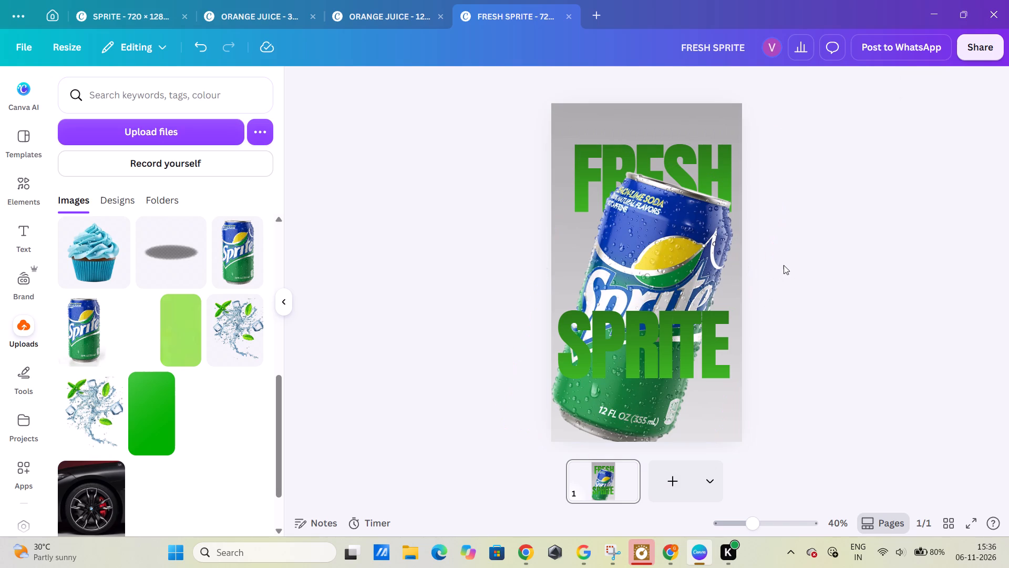
Reduce the can to a medium size and move it up so its top overlaps the FRESH heading.
click(601, 228)
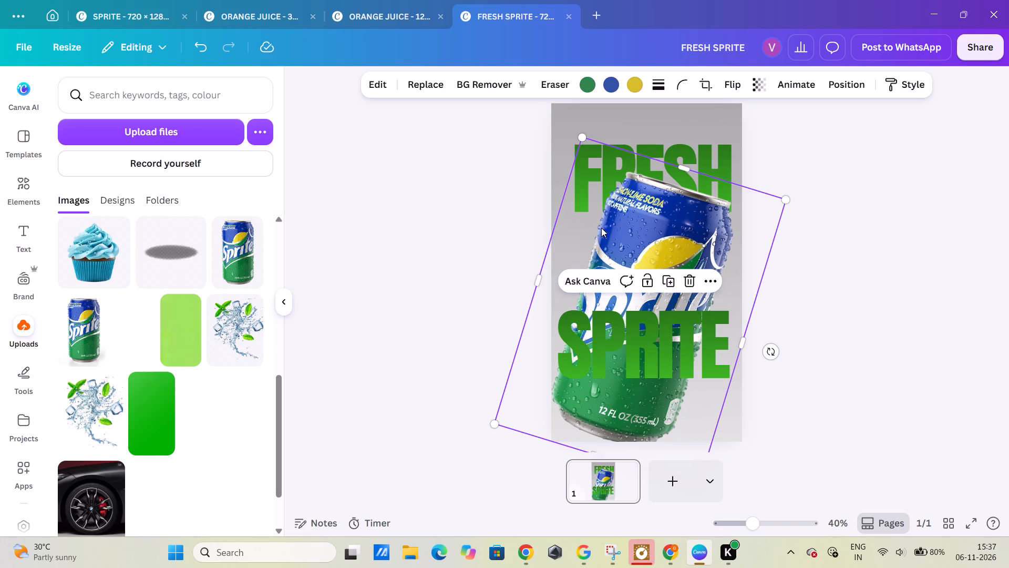
drag(696, 231, 699, 215)
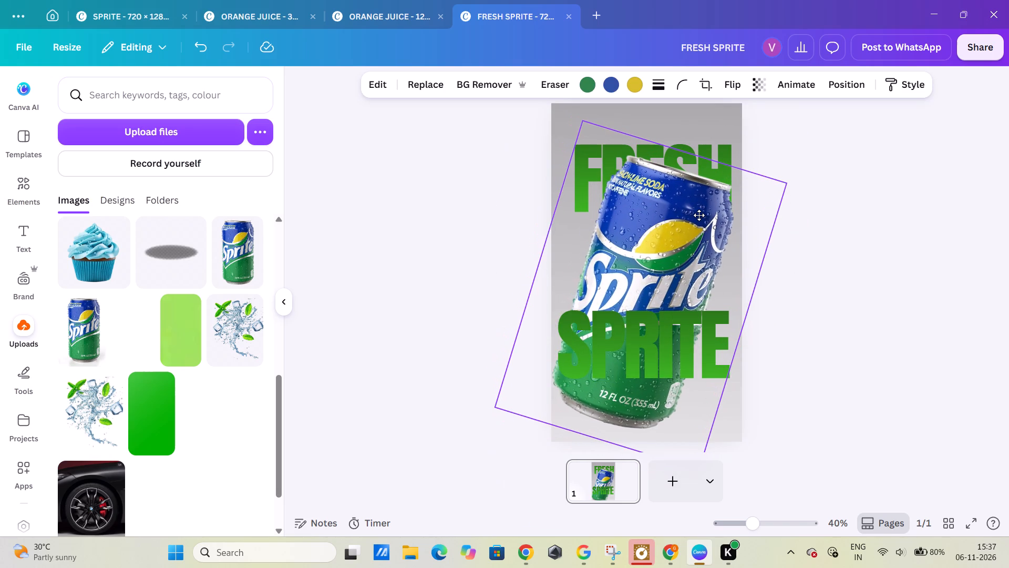
drag(699, 215, 701, 208)
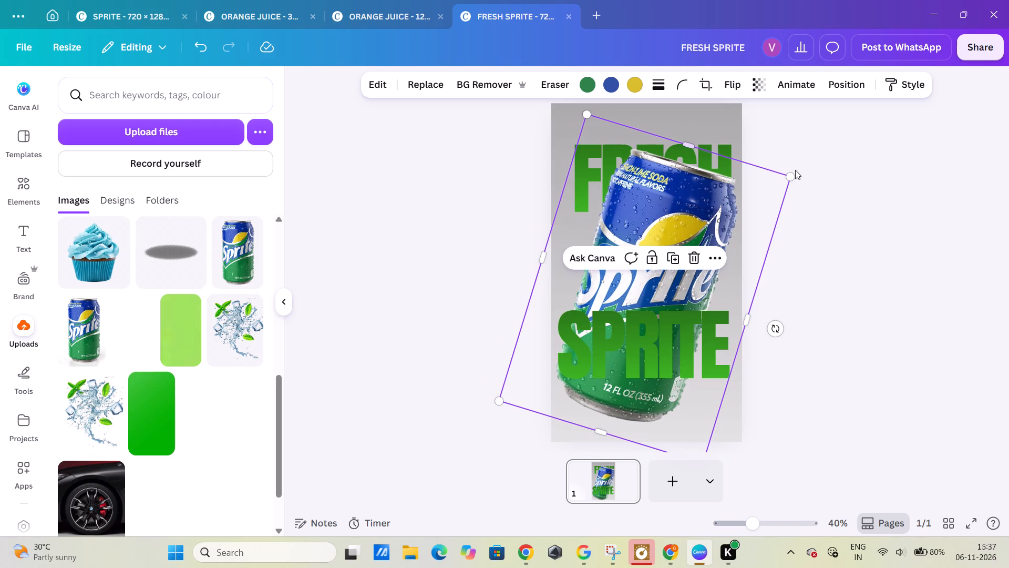
drag(795, 174, 745, 210)
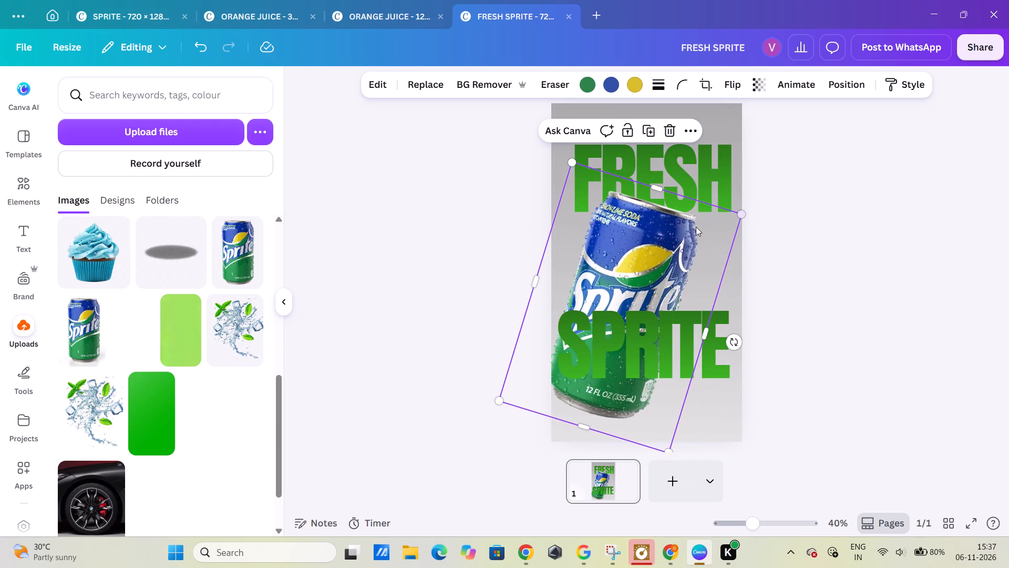
drag(653, 242, 685, 199)
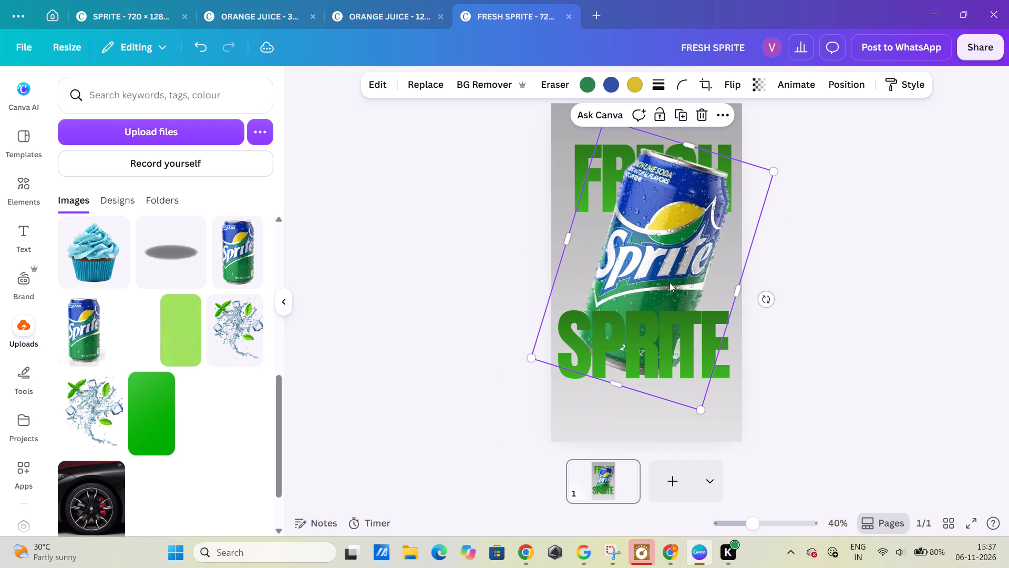
click(656, 325)
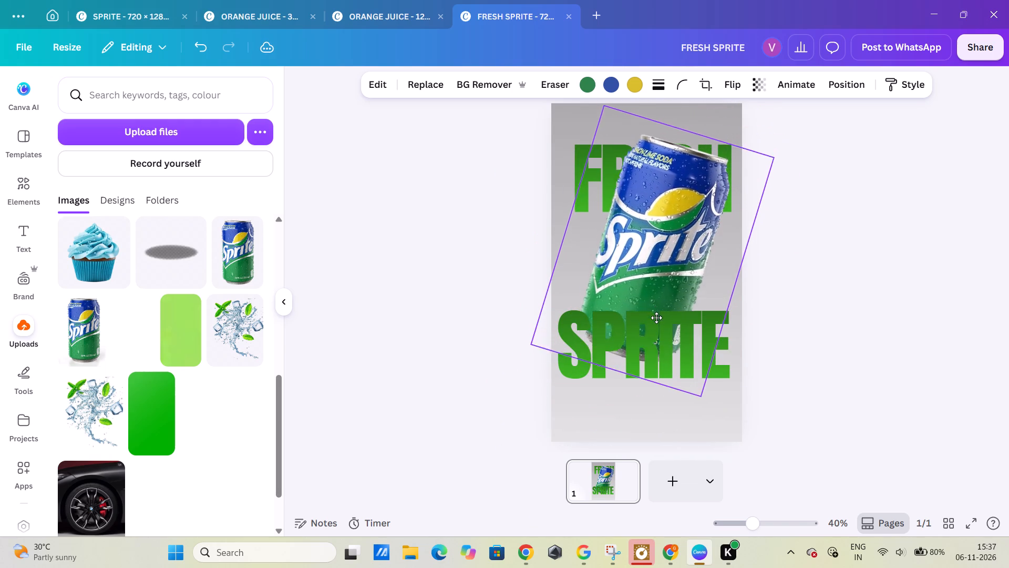
Raise the SPRITE heading across the middle of the can and nudge the can to the poster's centre.
click(672, 362)
drag(674, 360, 672, 309)
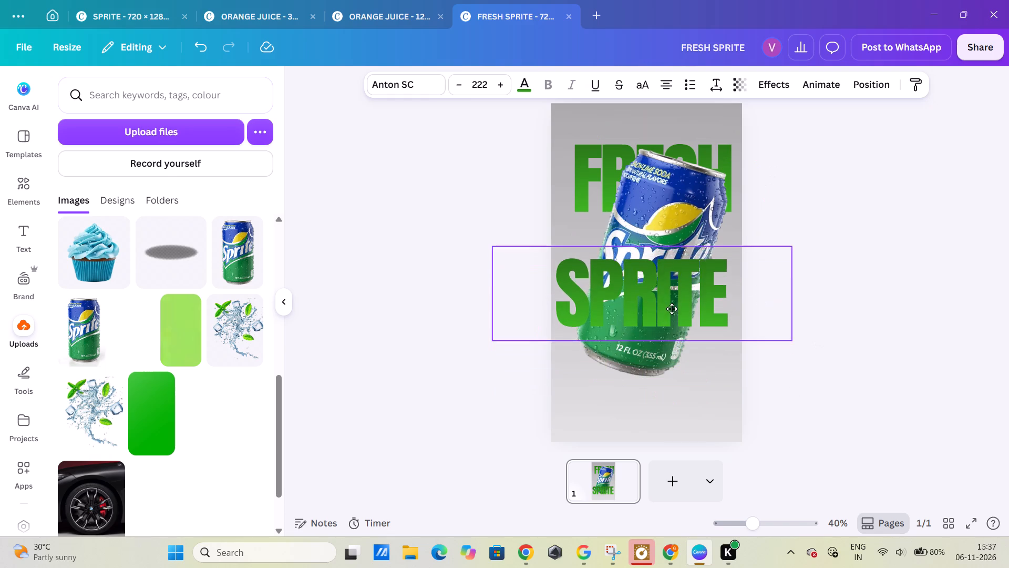
drag(672, 309, 674, 292)
drag(695, 179, 705, 203)
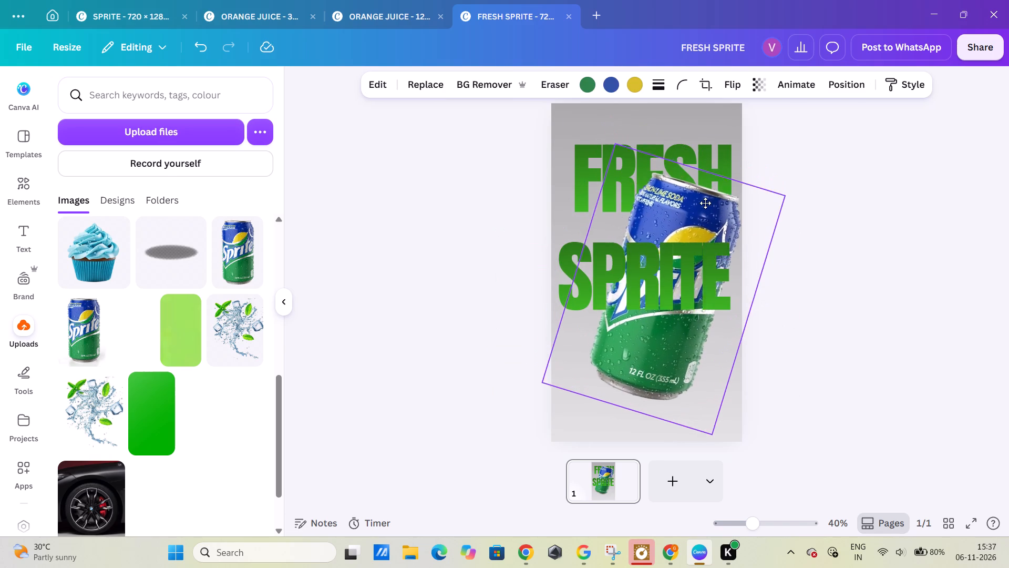
drag(705, 203, 688, 188)
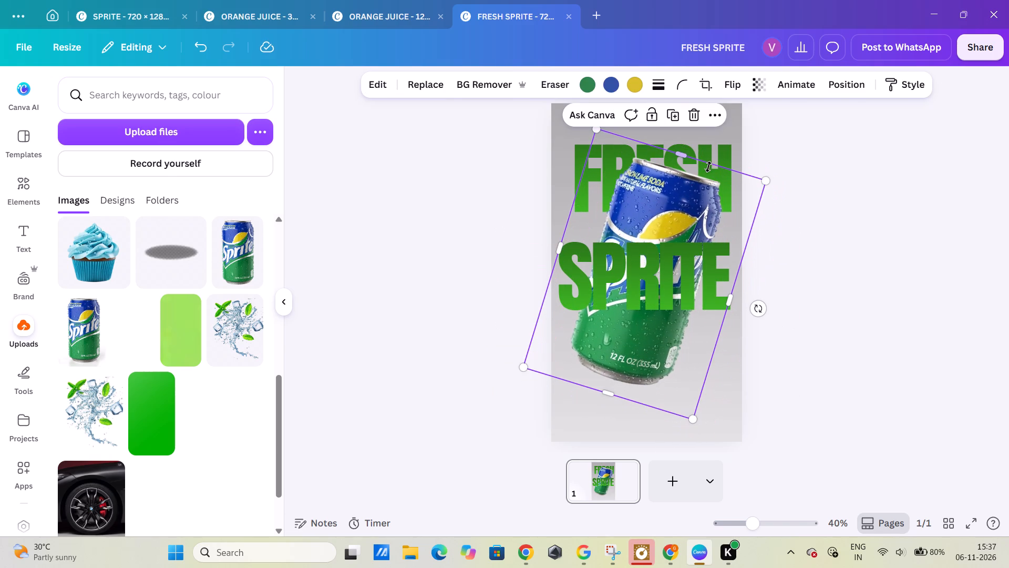
Enlarge the FRESH heading to font size 240 and centre it horizontally near the top of the poster.
click(739, 150)
drag(739, 150, 738, 140)
drag(809, 218, 832, 224)
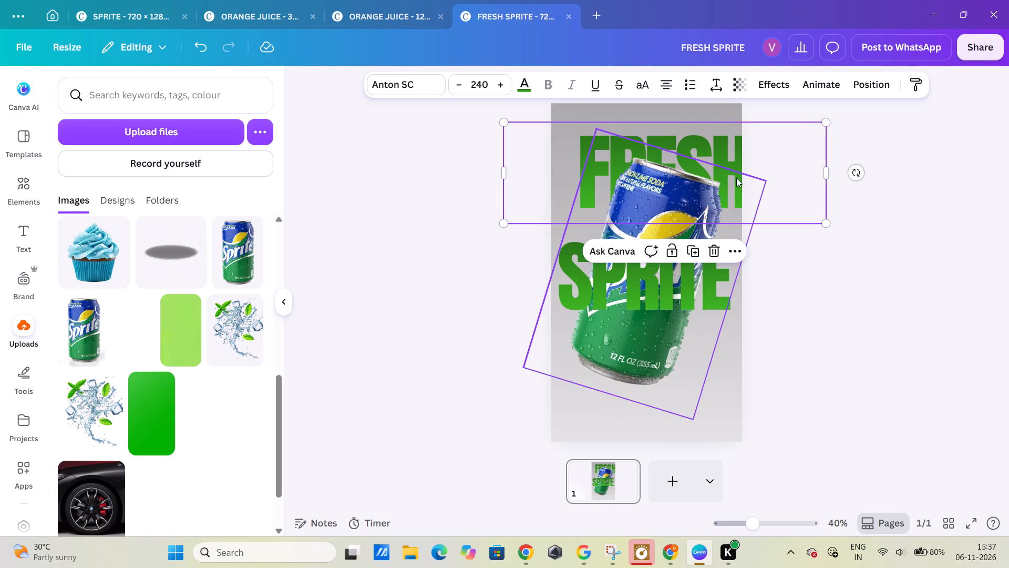
click(736, 178)
drag(791, 159, 775, 151)
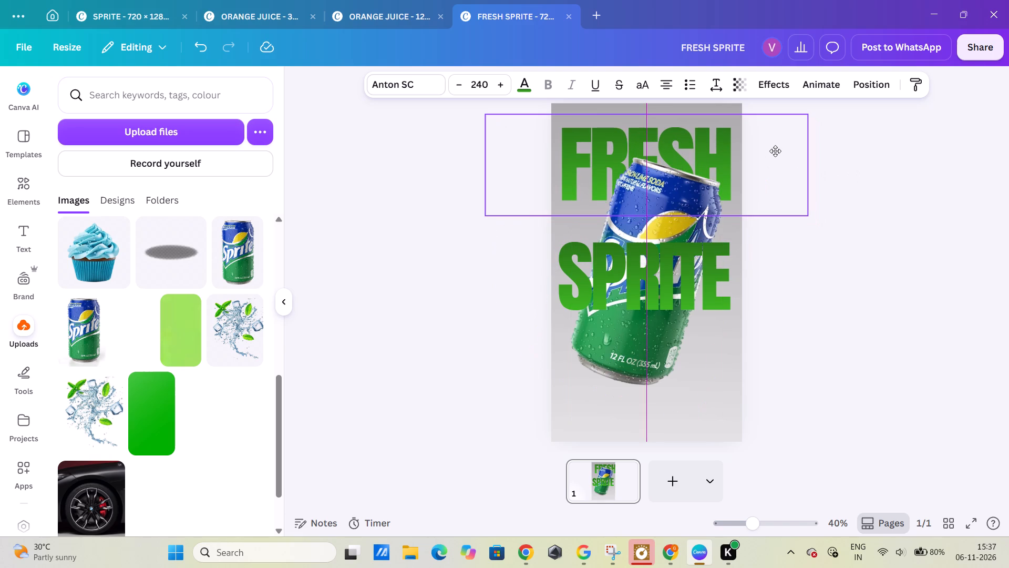
drag(775, 151, 776, 160)
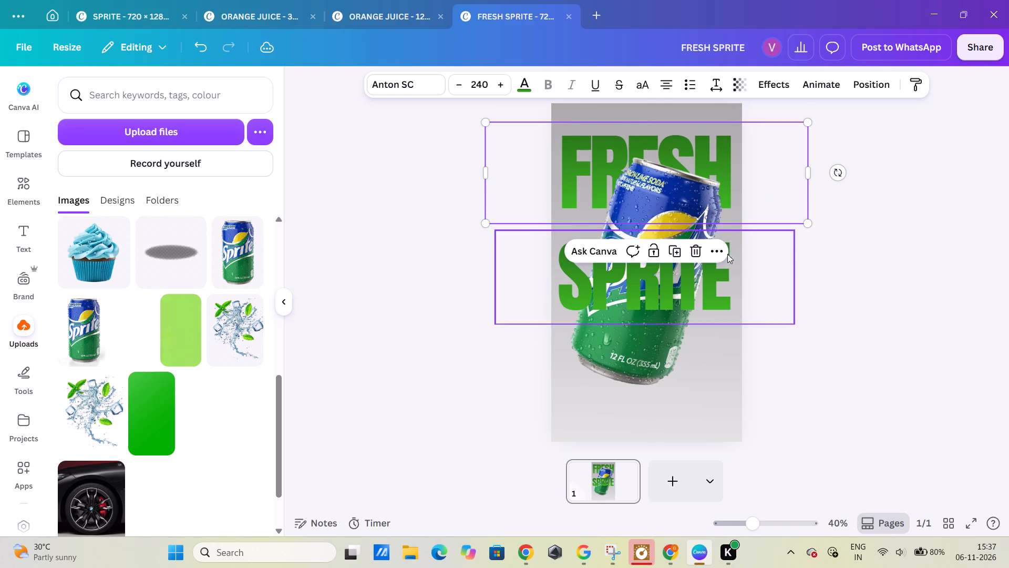
Move the SPRITE heading a little lower, over the lower half of the can.
drag(702, 286, 701, 325)
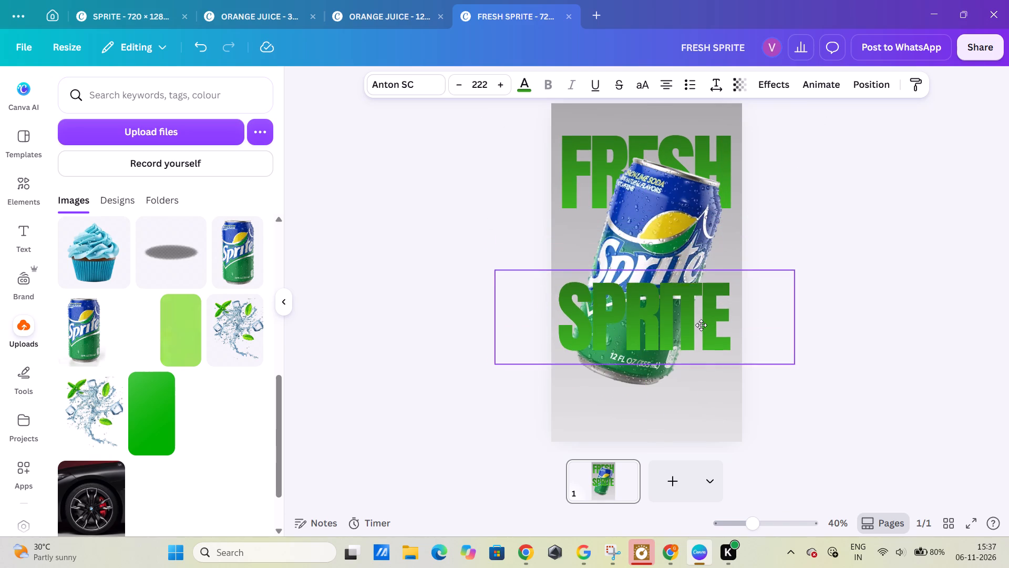
drag(701, 325, 697, 311)
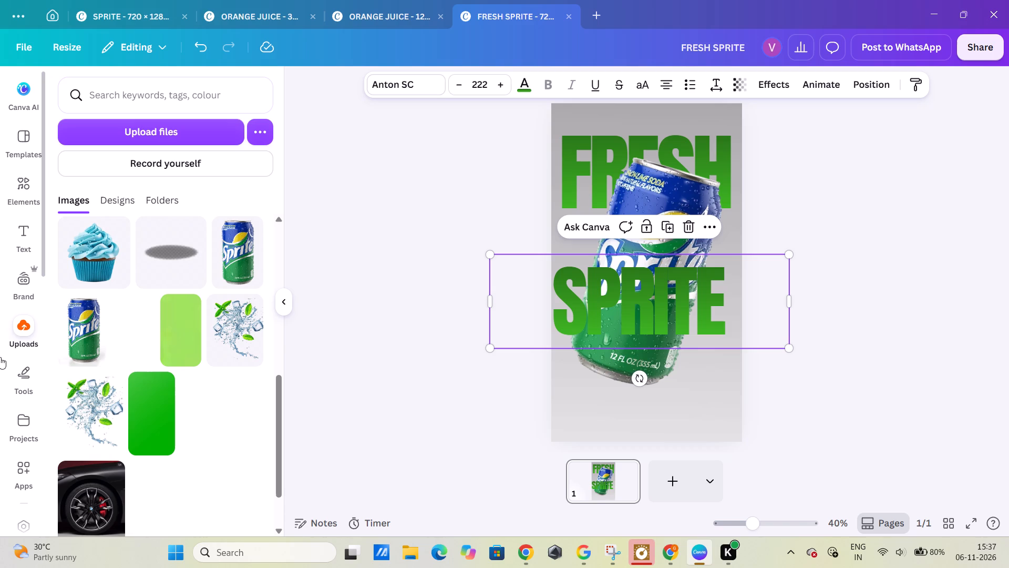
Add the white-background mint and ice water splash from the uploads to the poster and remove its background.
click(85, 412)
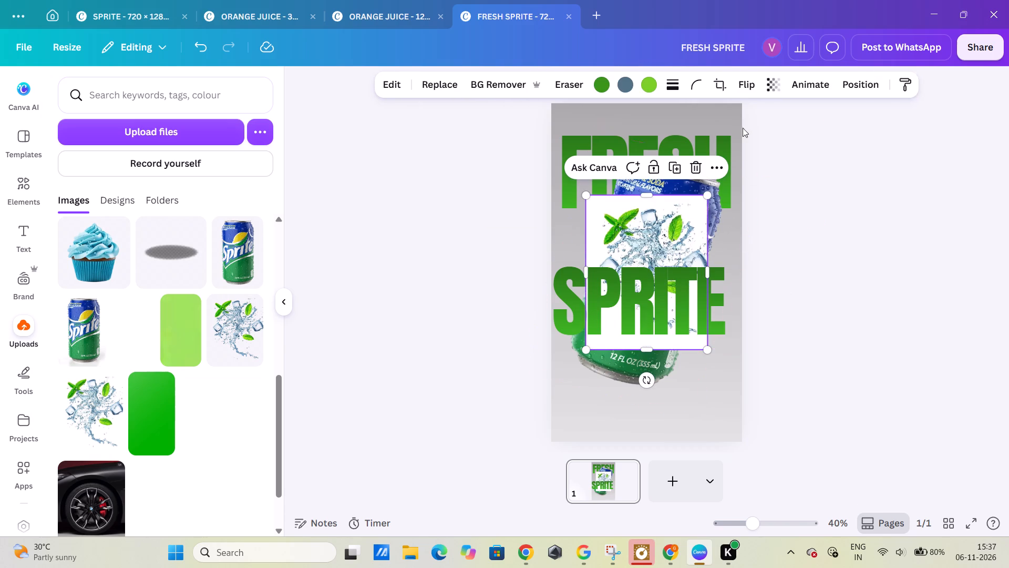
click(456, 84)
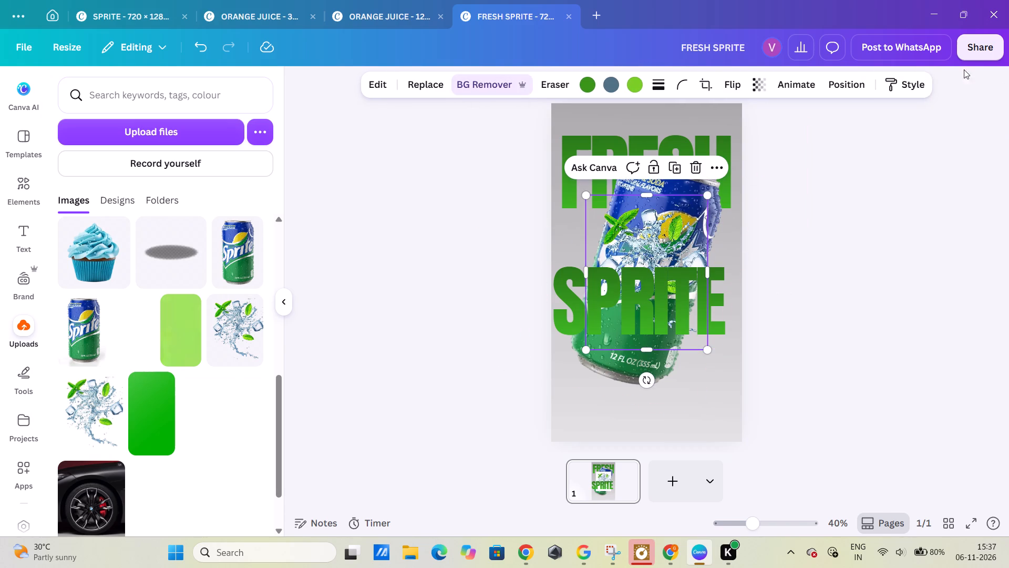
Enlarge the mint-ice splash beyond the poster's width, centre it around the can and layer it behind the can but above FRESH.
click(833, 80)
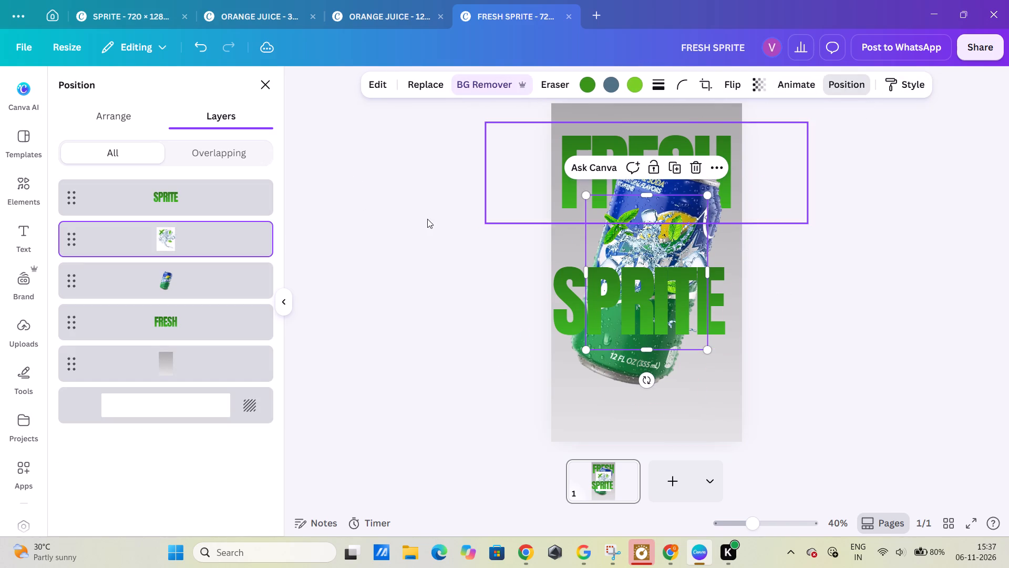
drag(707, 347, 794, 451)
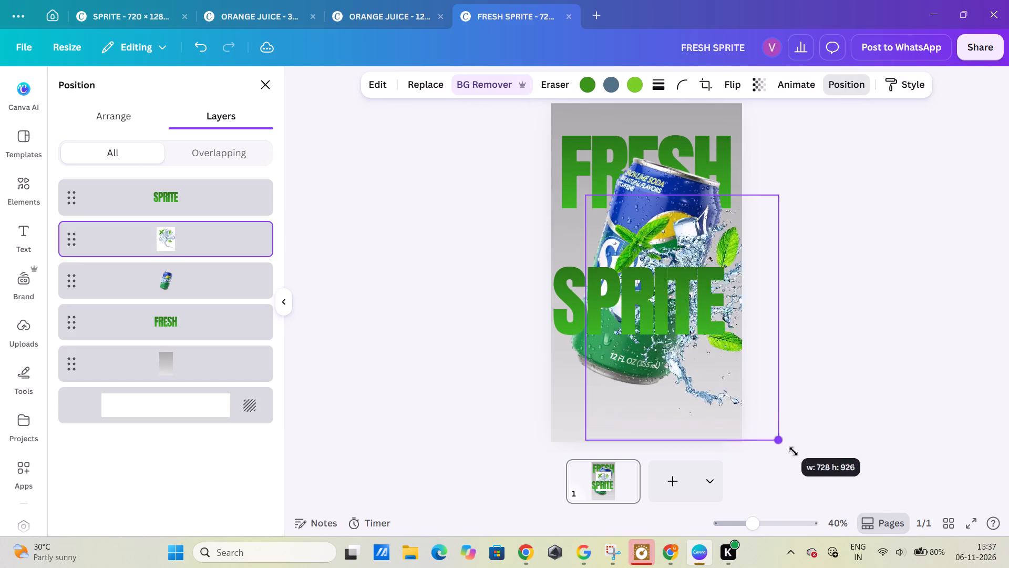
drag(794, 451, 812, 490)
drag(709, 390, 653, 298)
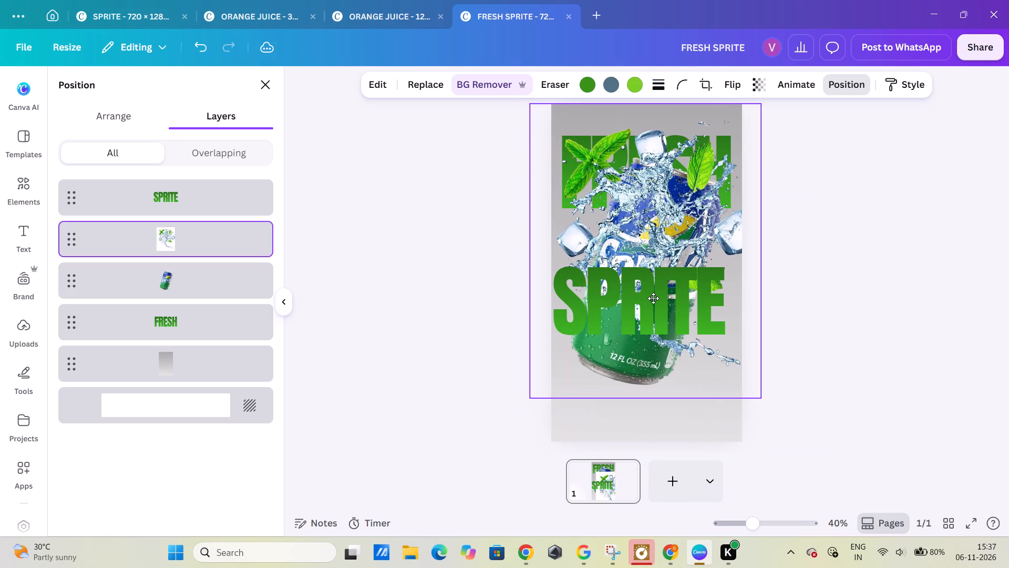
drag(653, 298, 642, 297)
drag(191, 235, 200, 334)
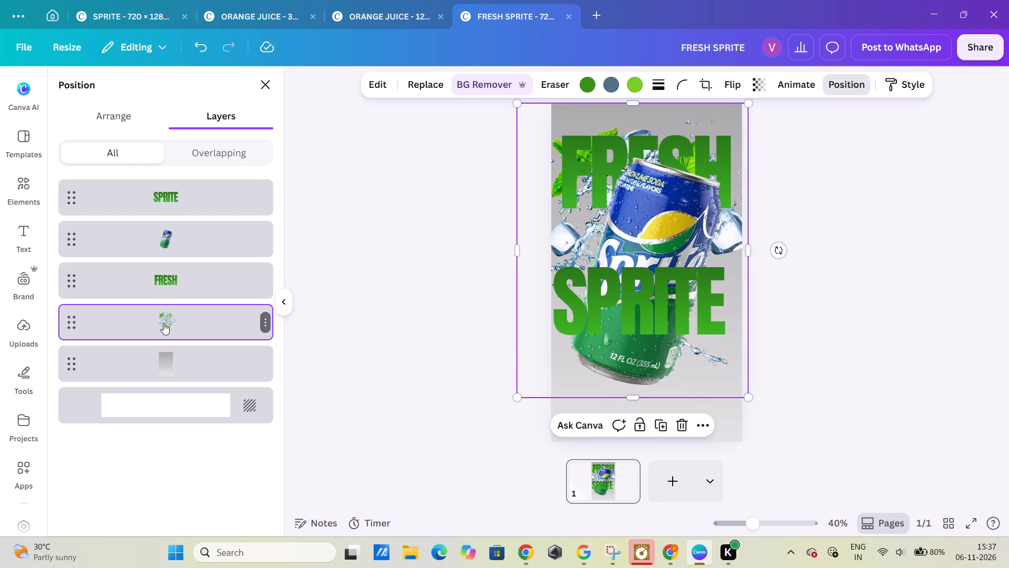
drag(163, 323, 179, 276)
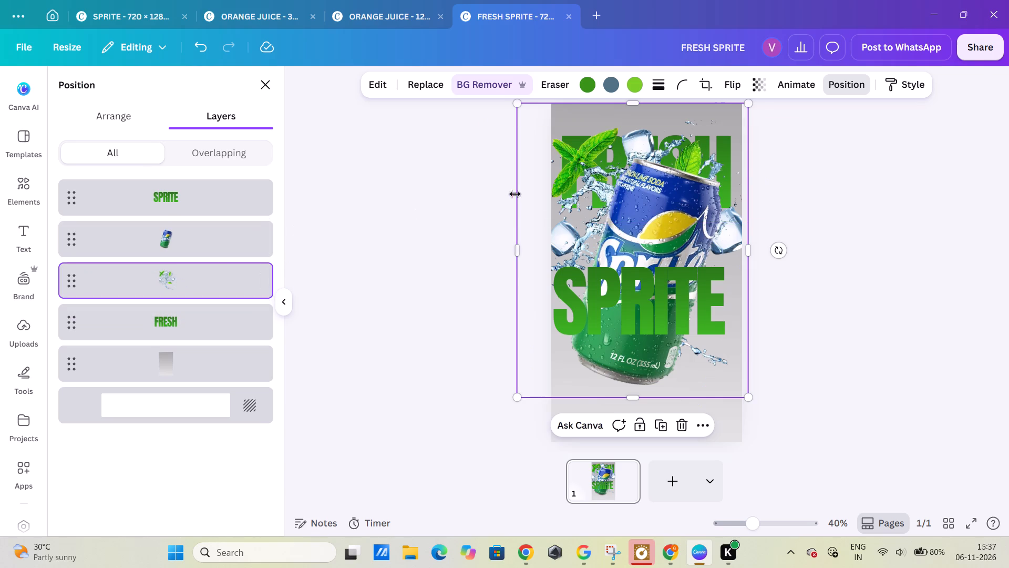
drag(588, 219, 595, 252)
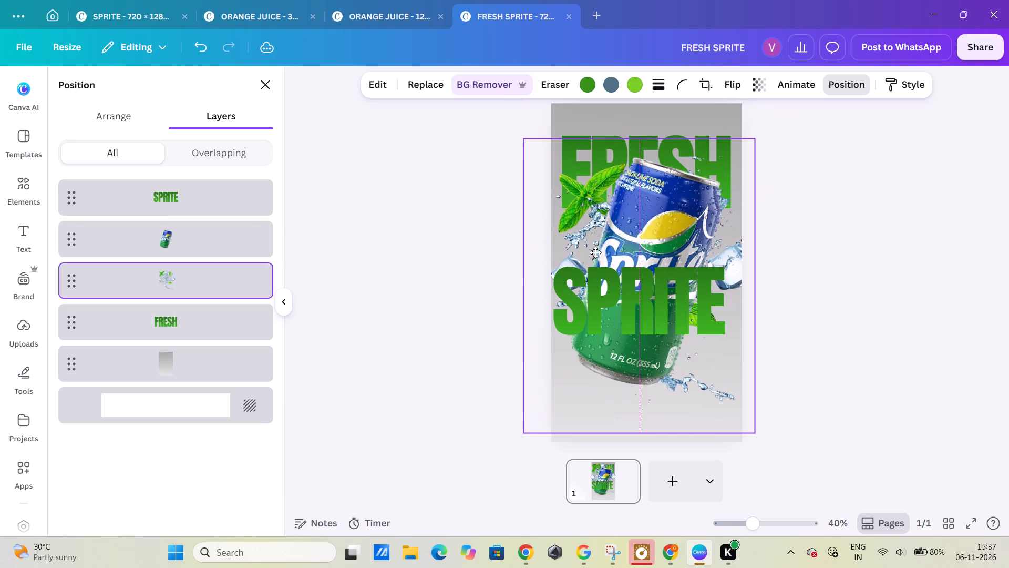
drag(595, 252, 590, 247)
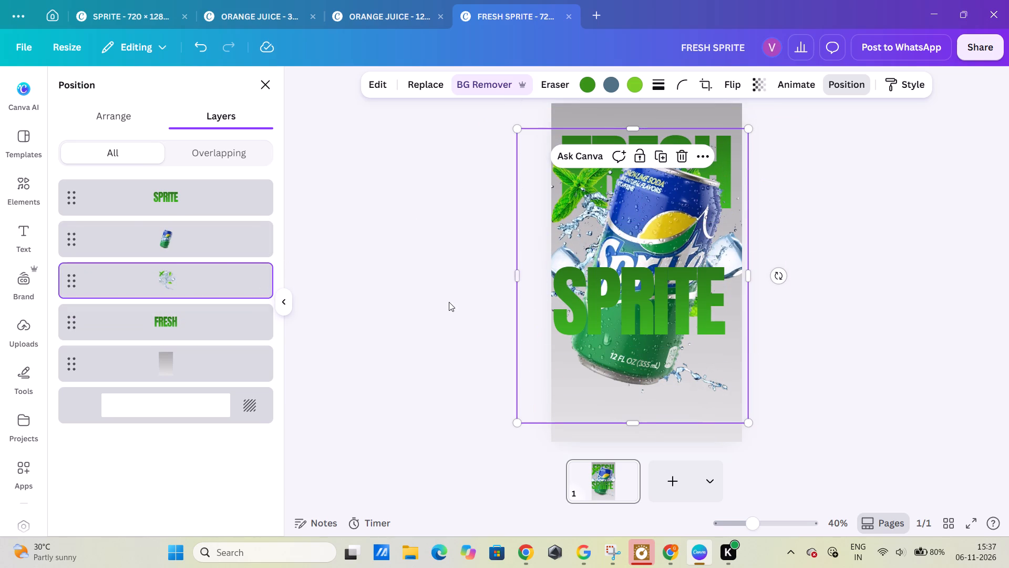
Add two round lime slices from the uploads to the poster and set one apart in its lower-right corner.
click(17, 314)
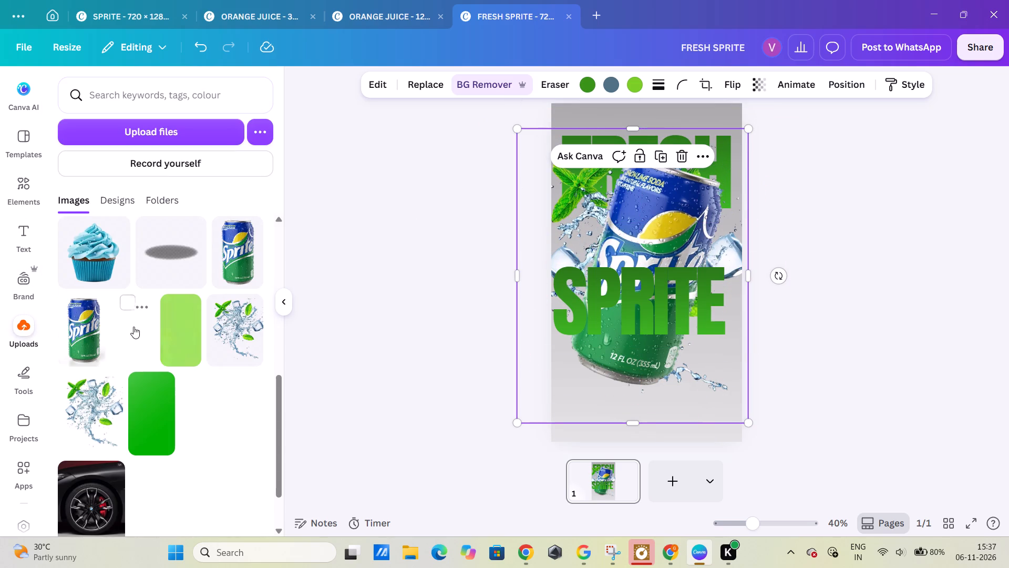
scroll(153, 326, down, 7)
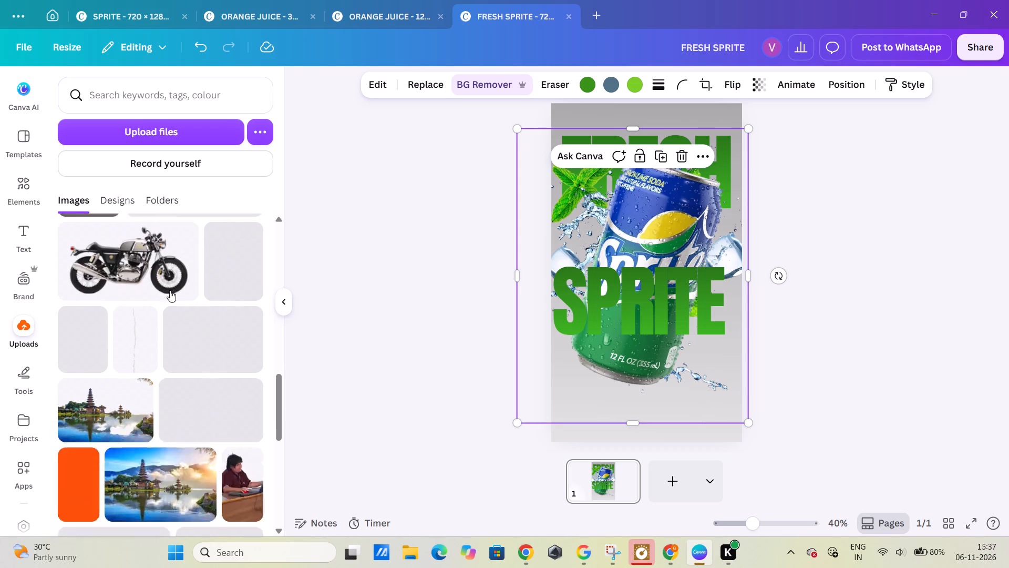
scroll(170, 290, down, 5)
scroll(170, 288, up, 16)
scroll(164, 294, down, 2)
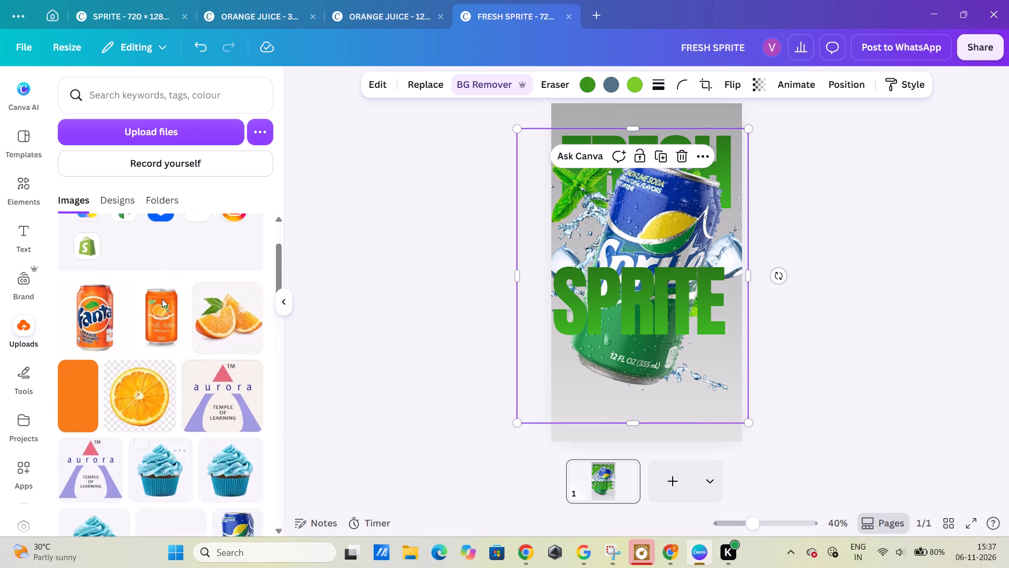
scroll(162, 299, down, 18)
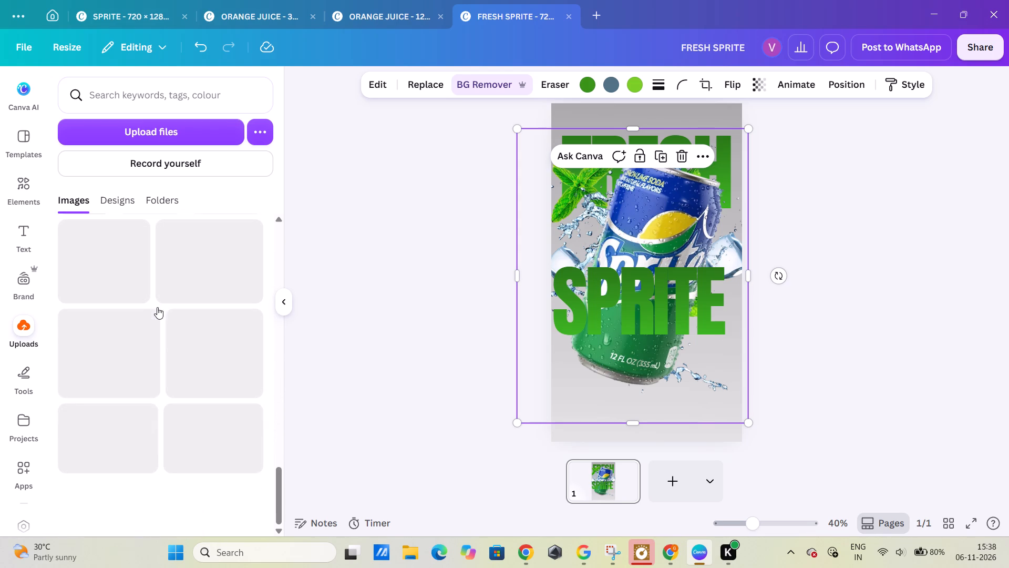
scroll(157, 307, up, 2)
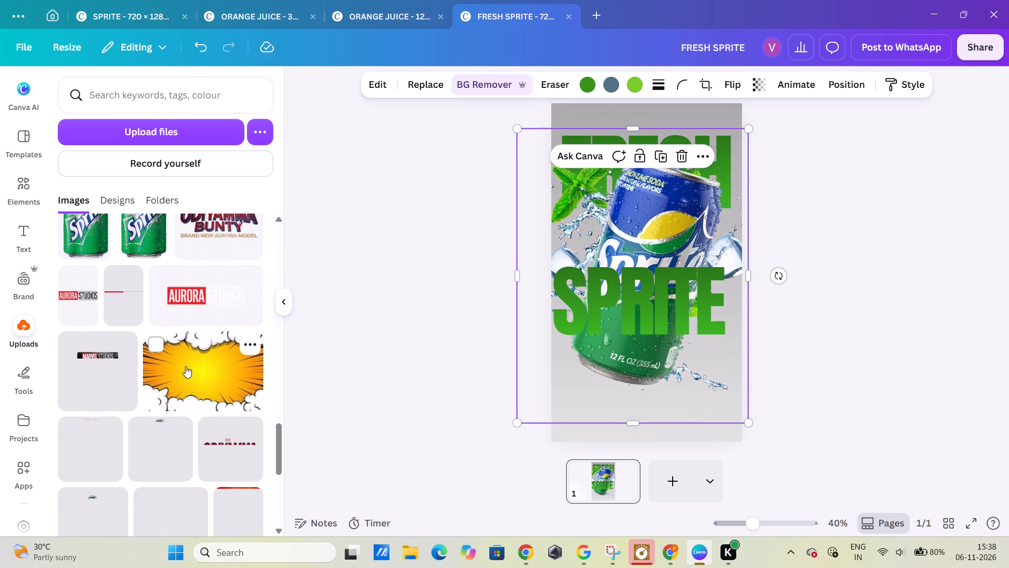
scroll(186, 366, down, 3)
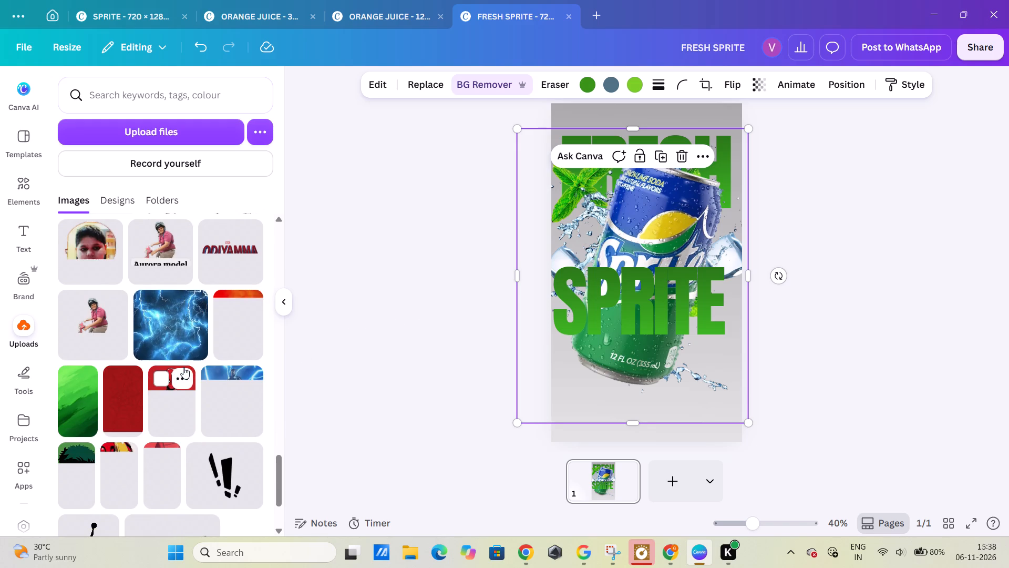
scroll(183, 367, down, 6)
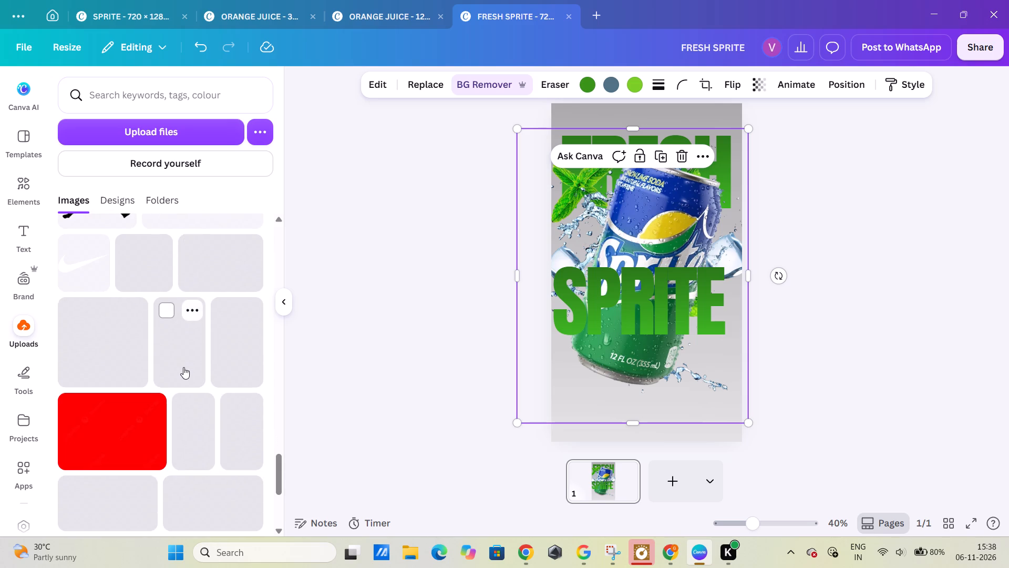
scroll(183, 367, down, 3)
scroll(183, 367, up, 8)
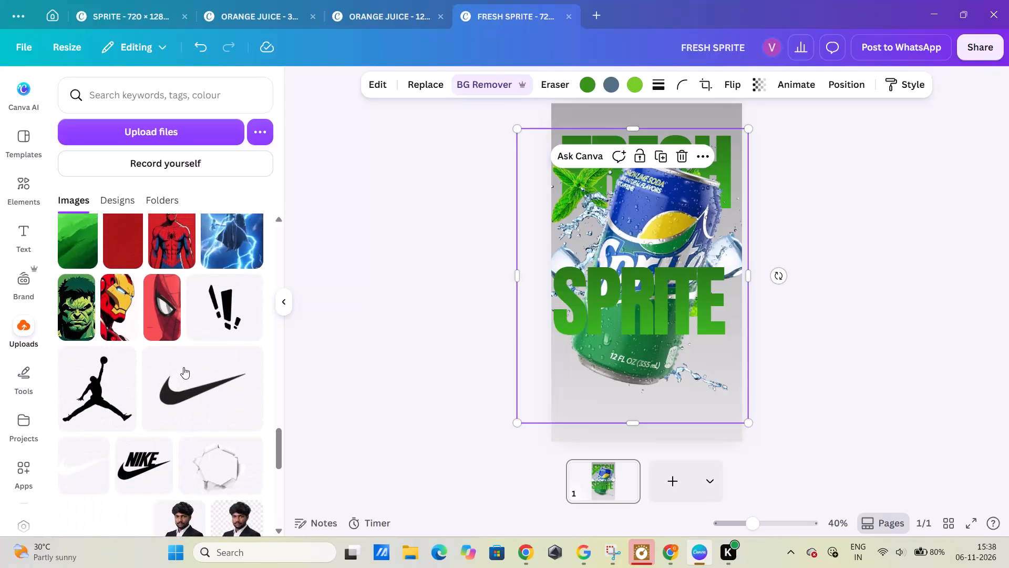
scroll(183, 367, up, 9)
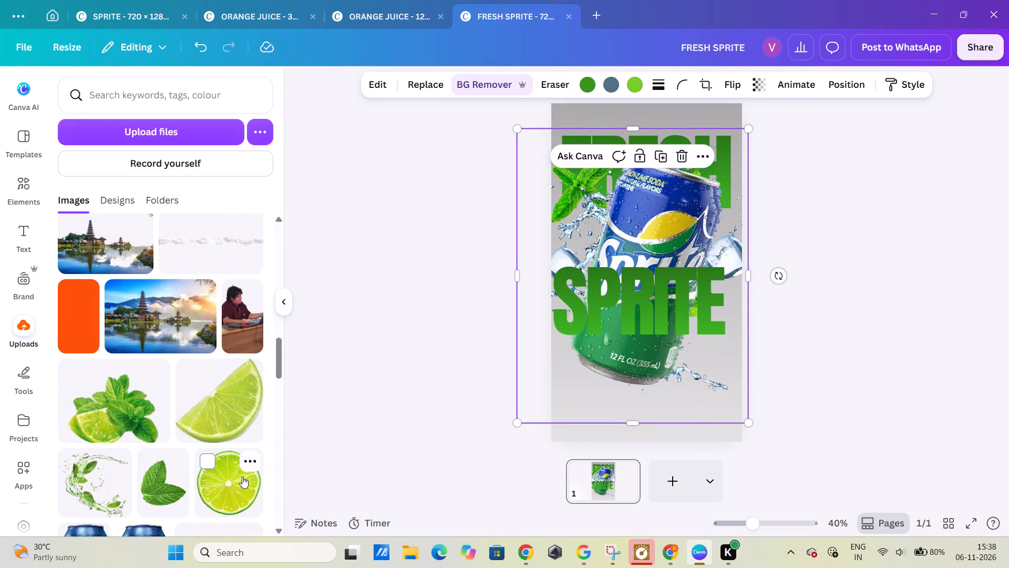
click(231, 497)
click(228, 485)
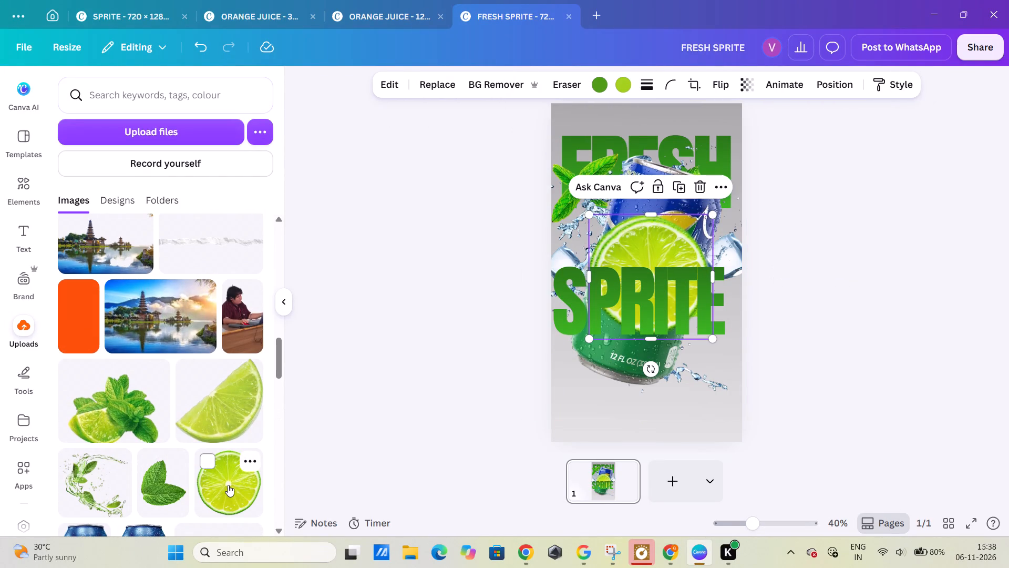
drag(650, 261, 686, 373)
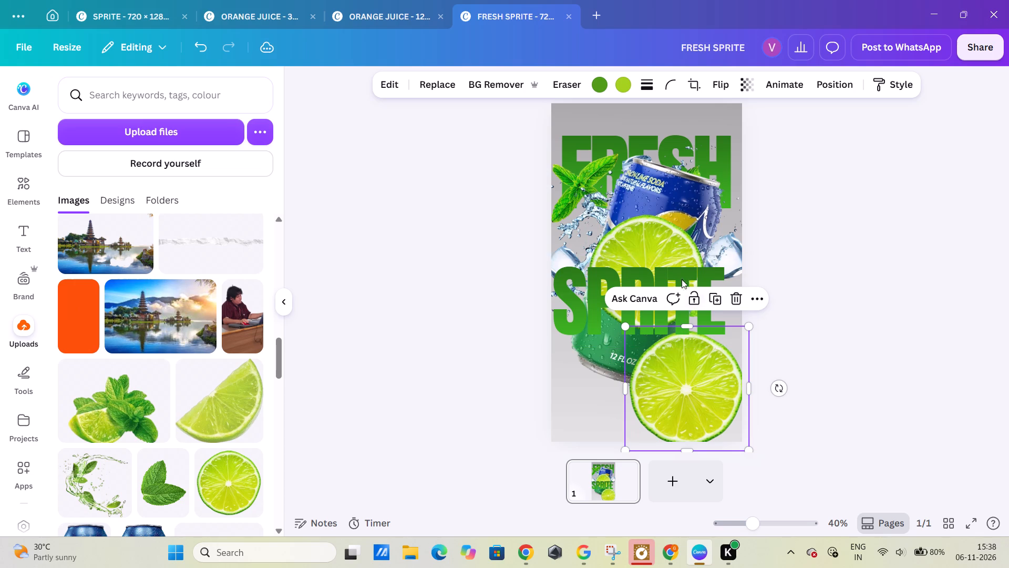
Shrink the other lime slice to about half size, layer it behind the can and tuck it at the can's left edge behind SPRITE.
drag(660, 236, 675, 195)
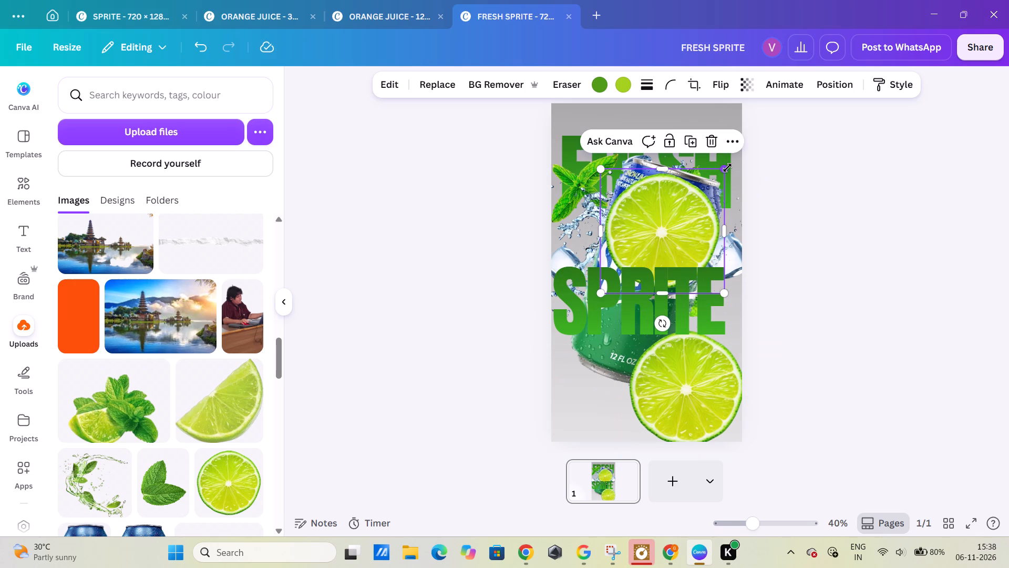
drag(727, 166, 673, 238)
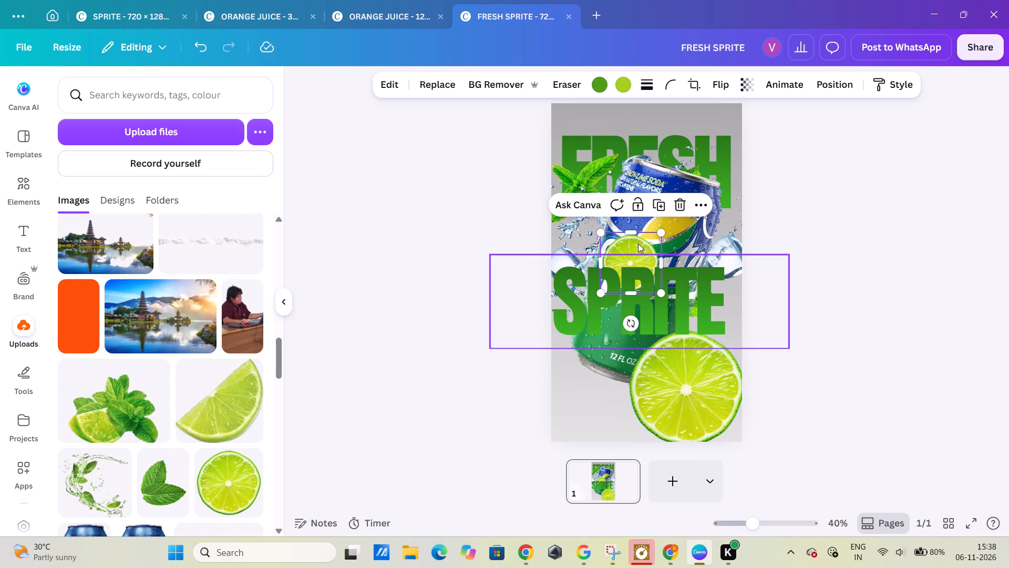
drag(638, 244, 601, 202)
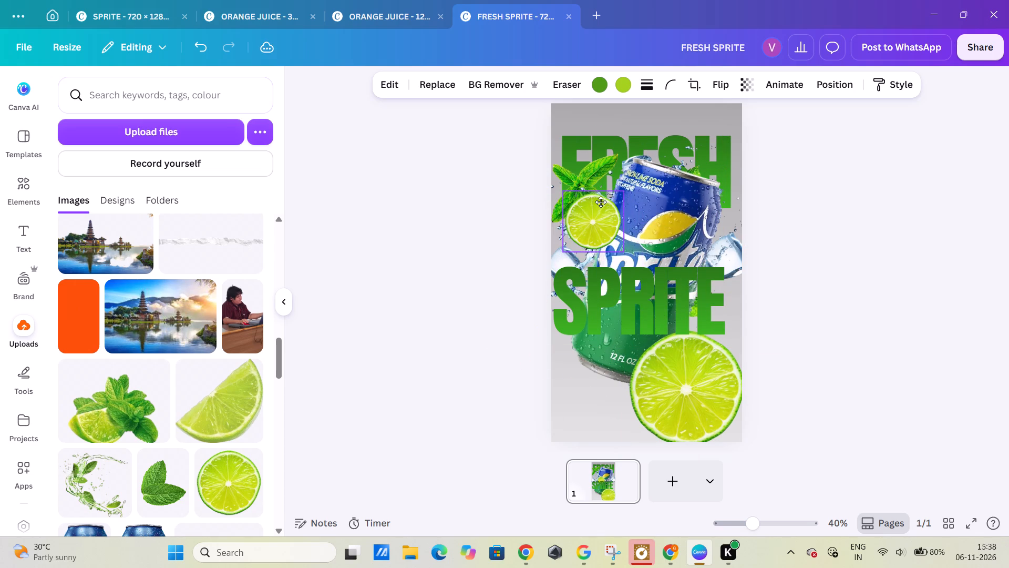
drag(601, 202, 605, 201)
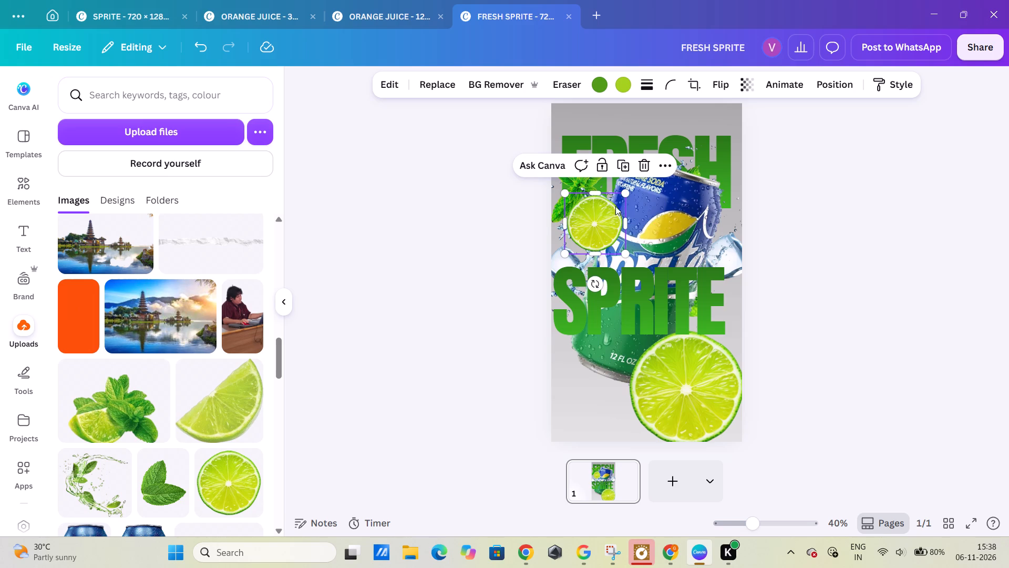
click(829, 82)
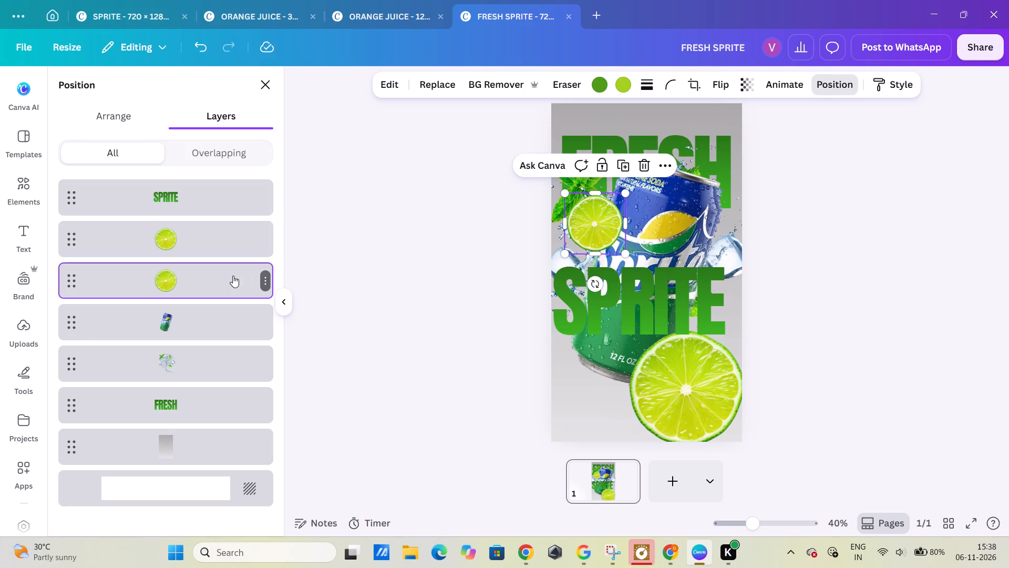
drag(233, 276, 236, 340)
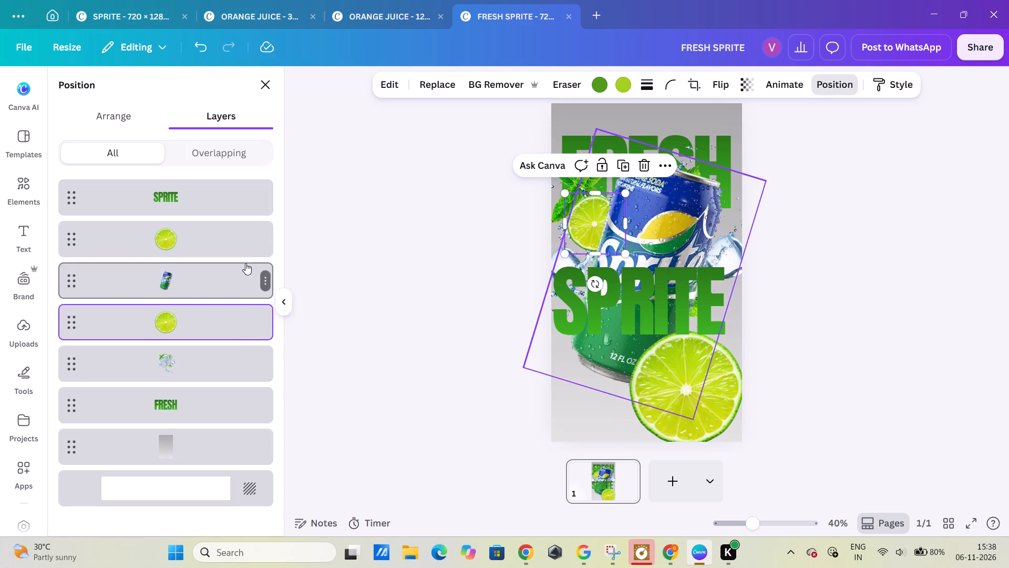
drag(592, 217, 605, 201)
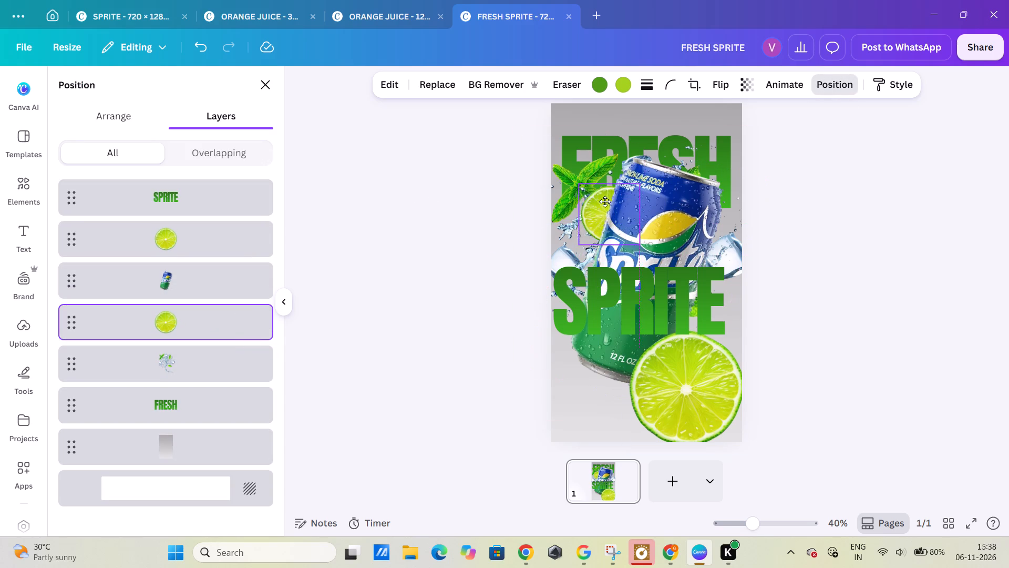
drag(605, 201, 623, 190)
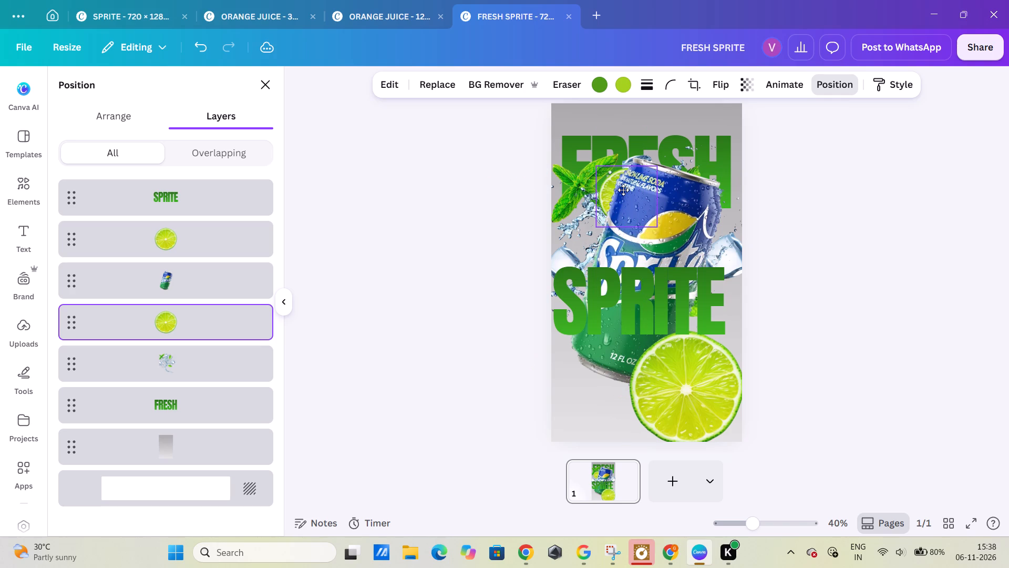
drag(623, 190, 598, 275)
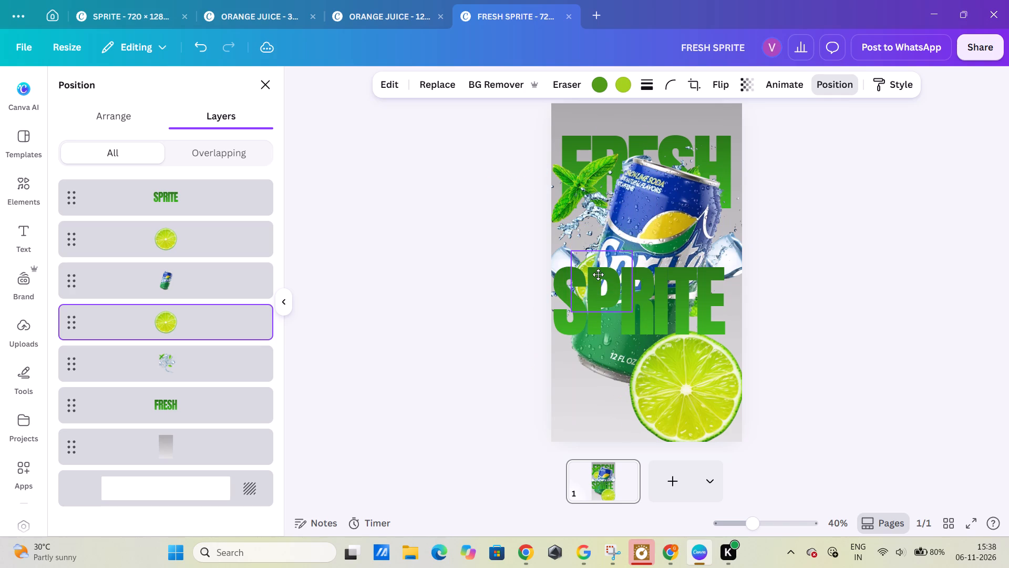
drag(598, 275, 589, 276)
Shrink the large lime slice to about two thirds, place it at the can's upper-right edge and layer it behind the can.
drag(706, 395, 693, 392)
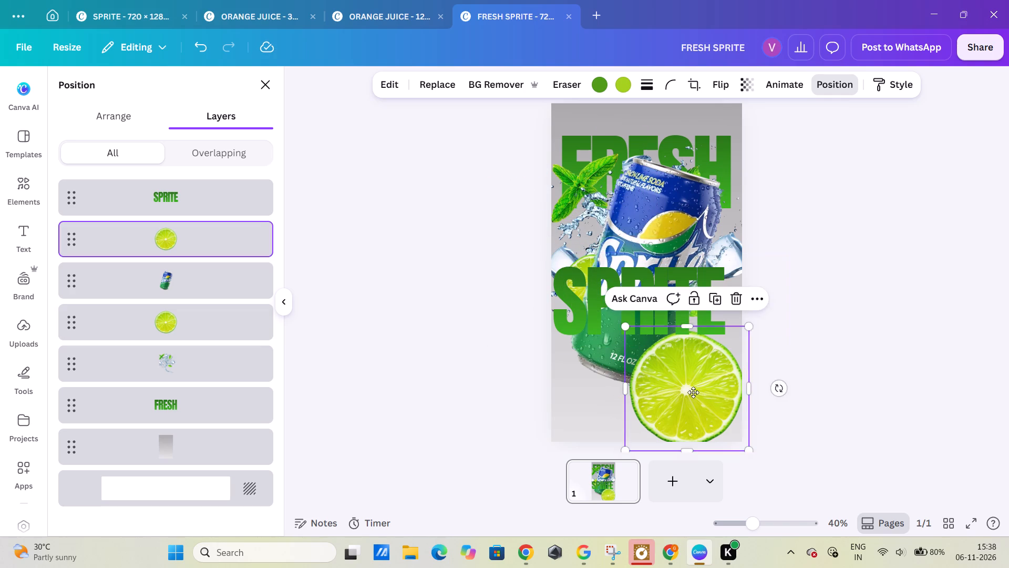
drag(693, 392, 670, 366)
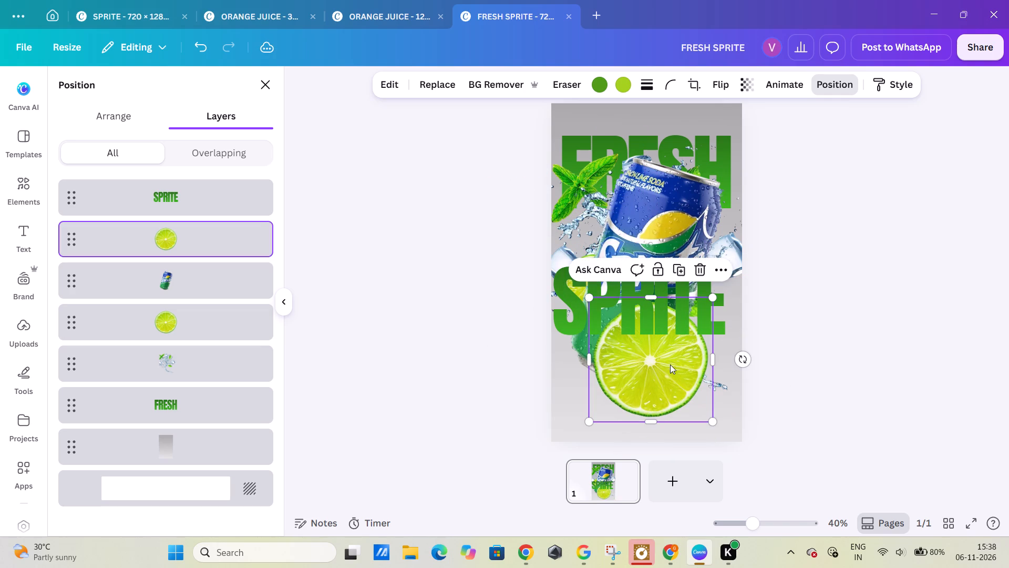
drag(716, 422, 660, 350)
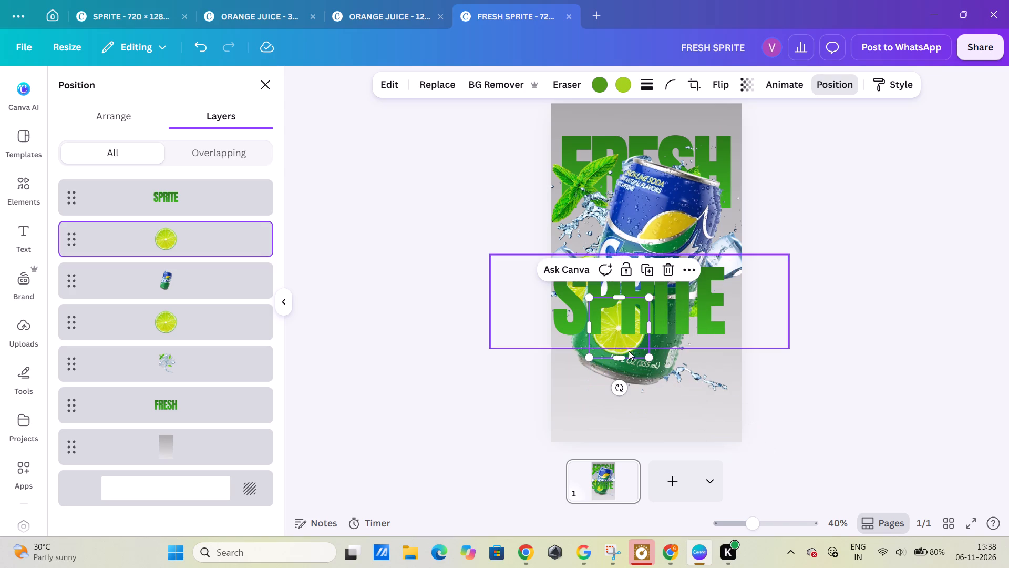
click(628, 353)
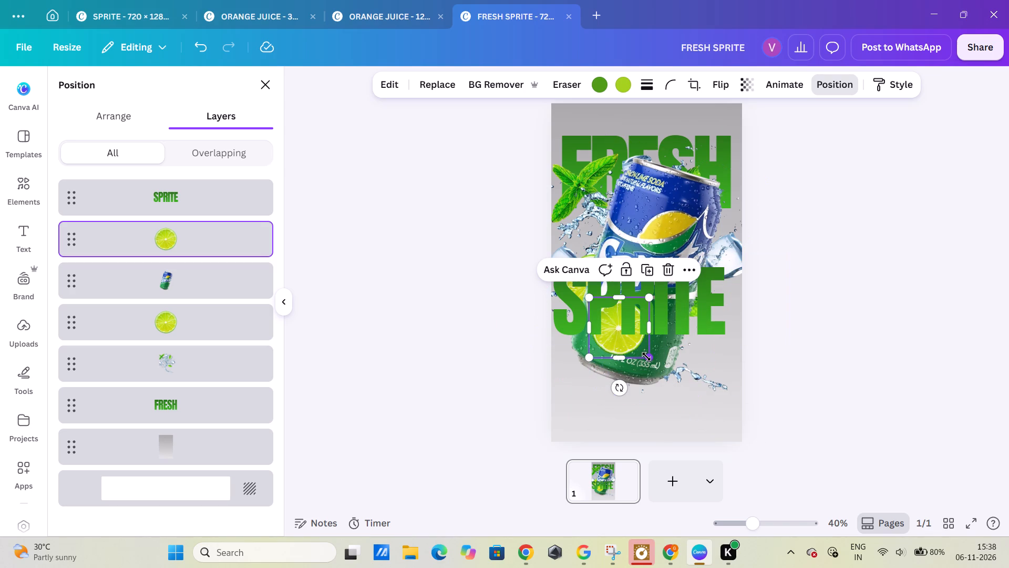
drag(646, 357, 642, 350)
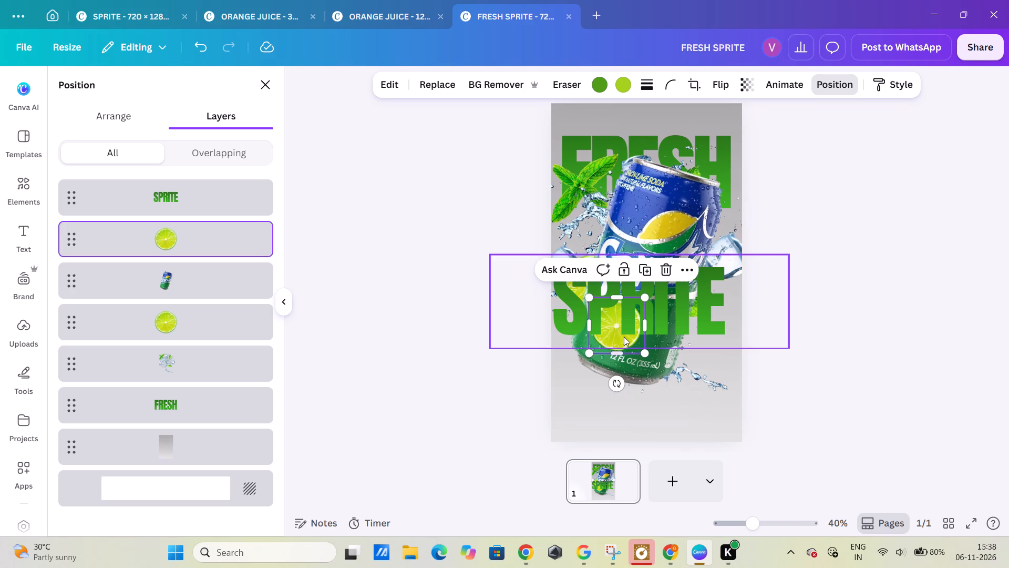
drag(624, 337, 724, 245)
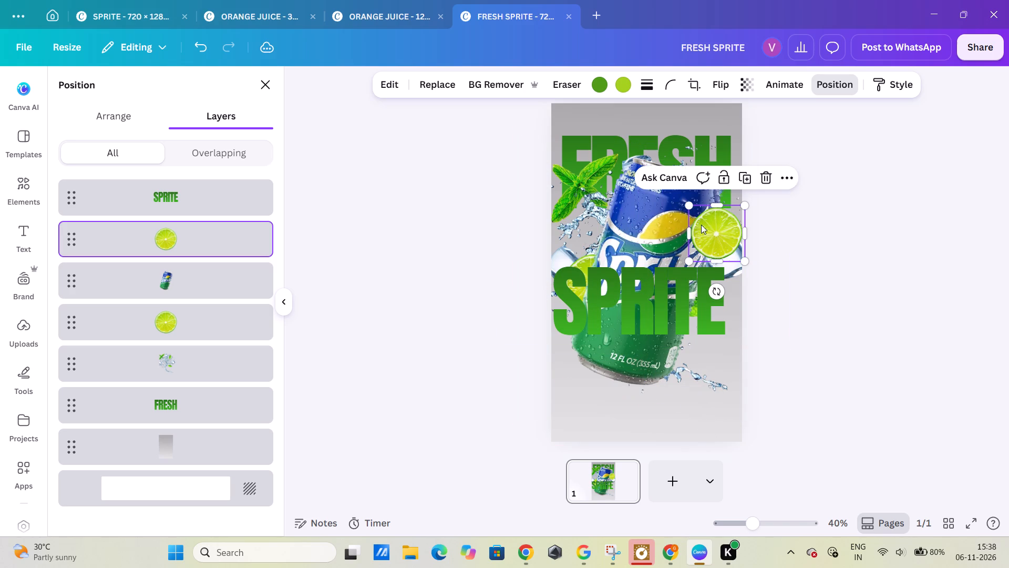
drag(689, 204, 679, 169)
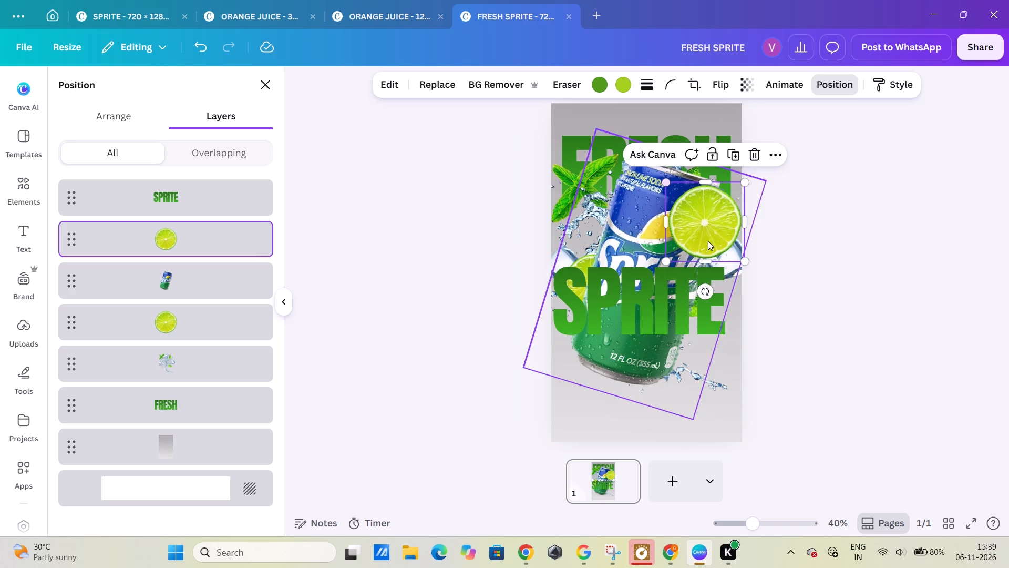
drag(723, 237, 721, 191)
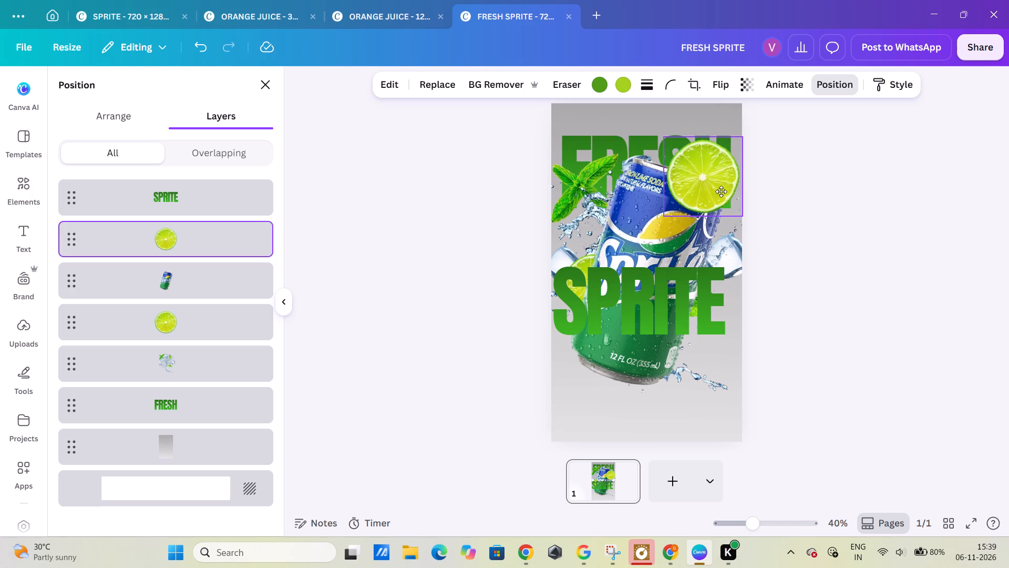
drag(721, 191, 716, 212)
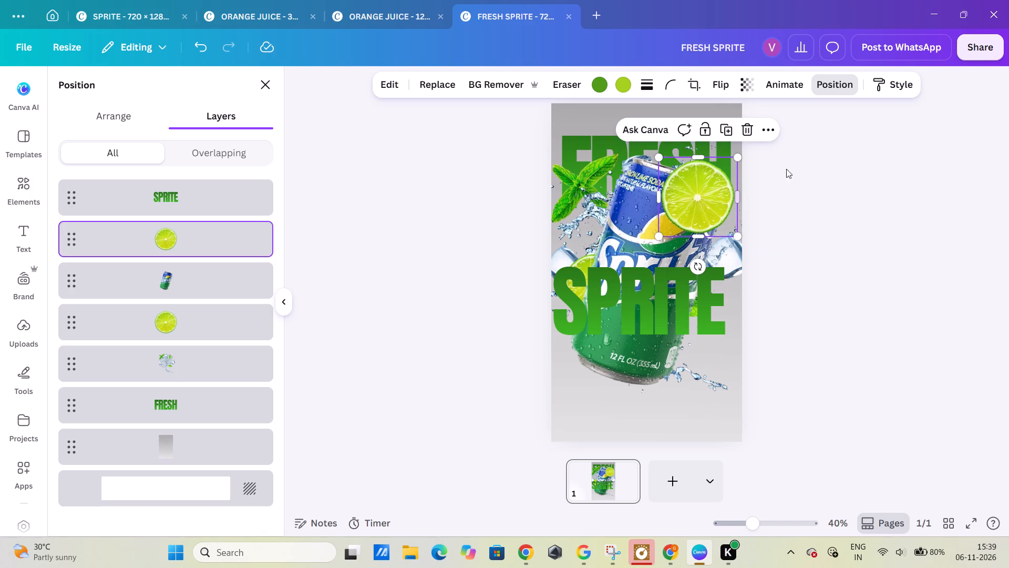
drag(194, 238, 192, 303)
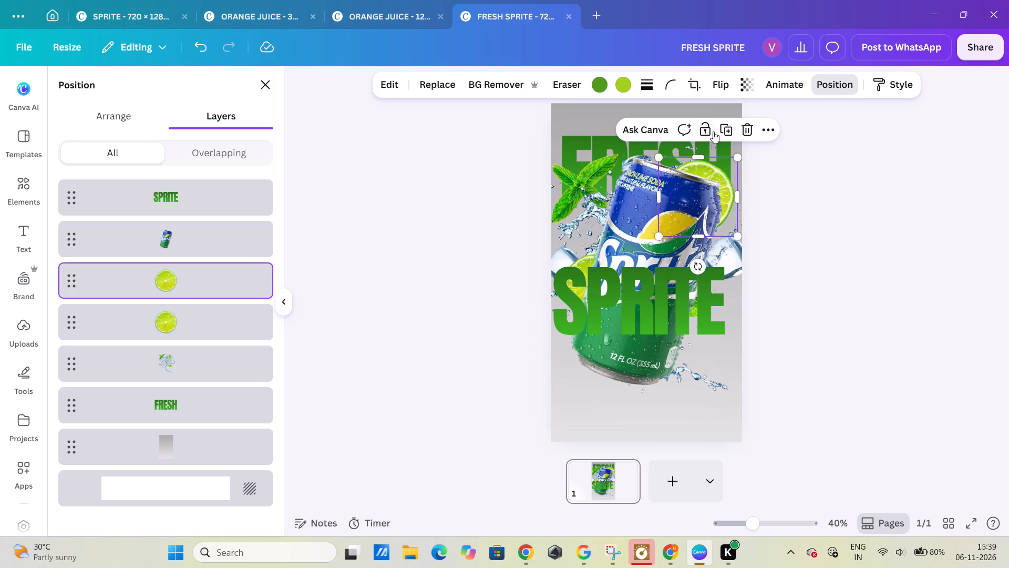
Duplicate that lime slice, place the copy at the can's lower-right edge below SPRITE and layer it behind the can.
click(727, 130)
drag(716, 201, 687, 365)
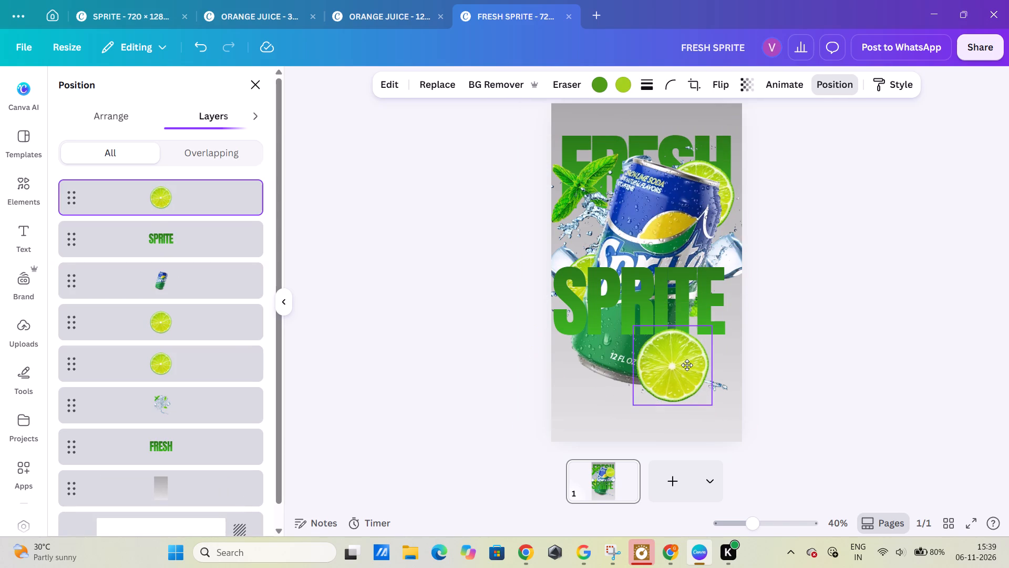
drag(687, 365, 685, 363)
drag(208, 199, 200, 288)
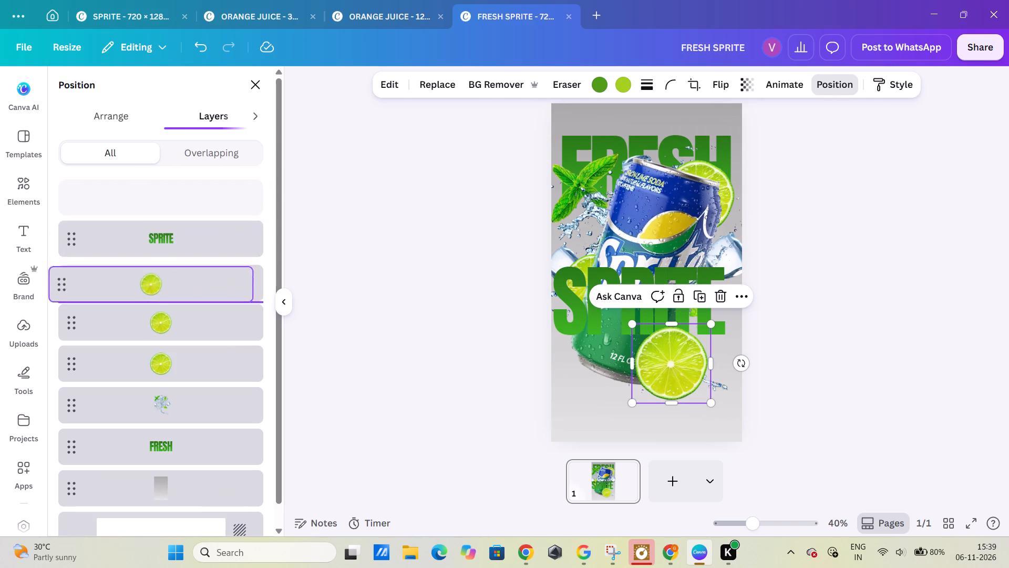
drag(200, 288, 203, 293)
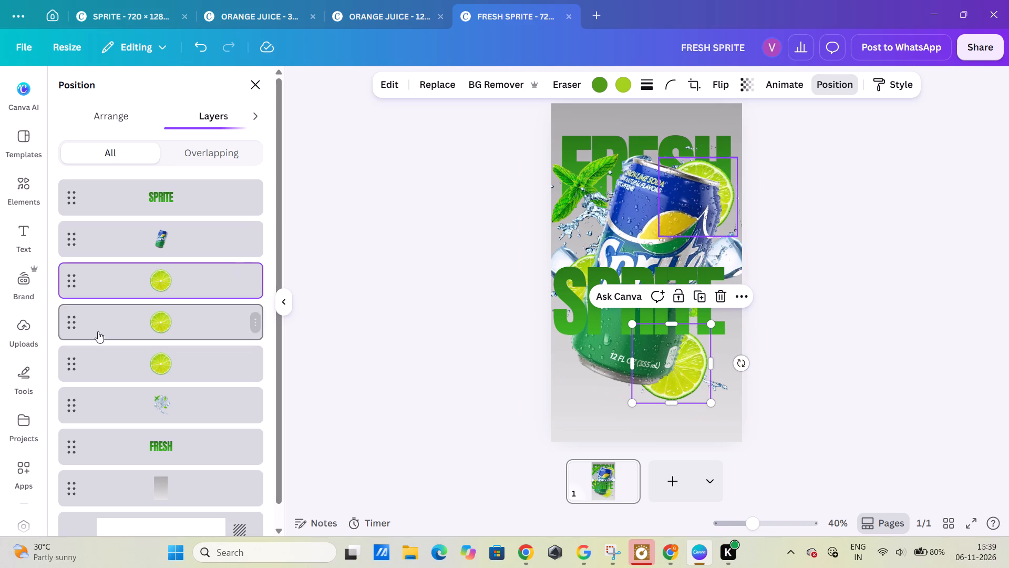
Add the mint bunch with lime wedges from the uploads and place it over the can's base, beside the lower lime slice.
click(19, 341)
scroll(125, 376, down, 1)
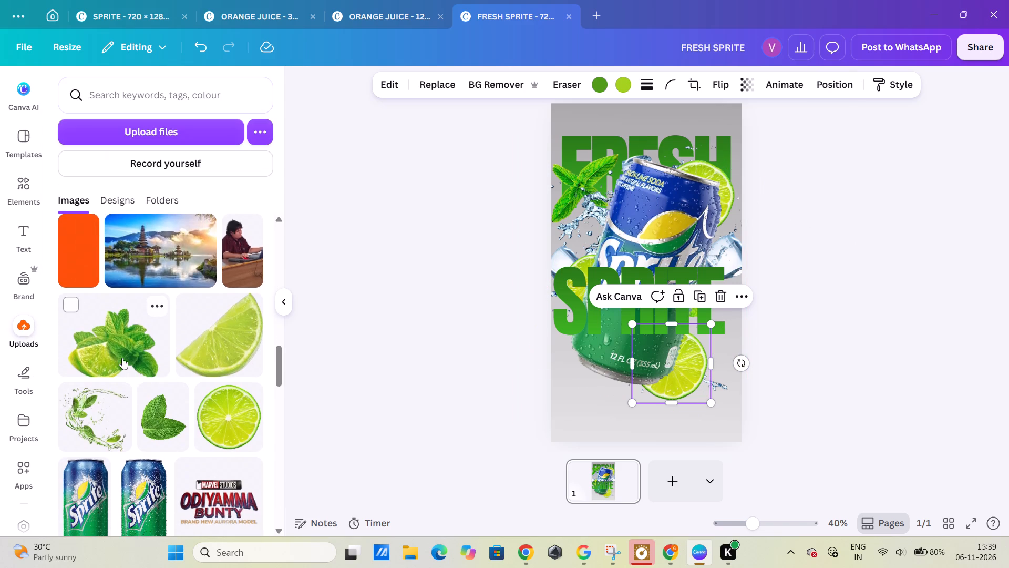
click(122, 348)
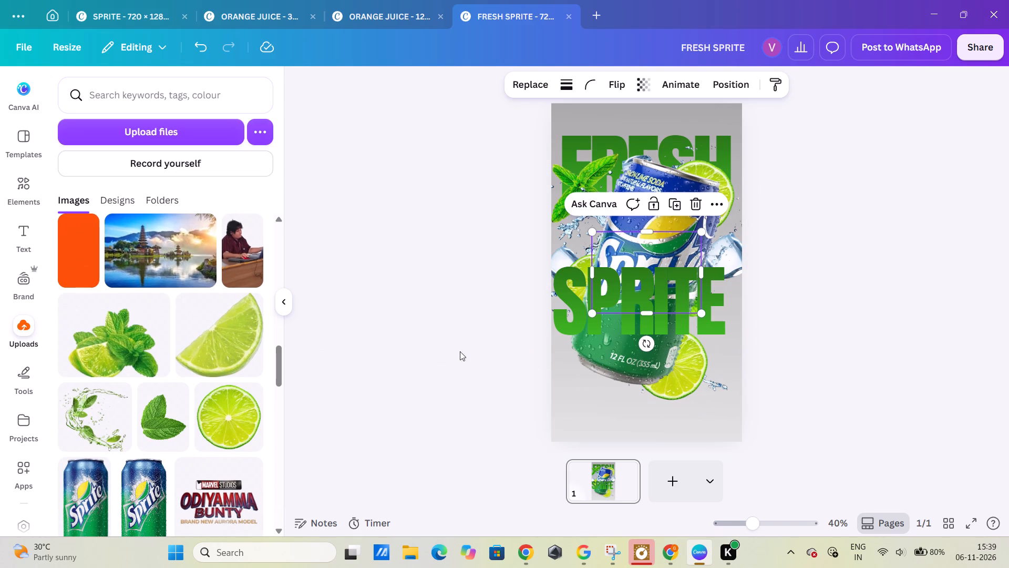
drag(681, 263, 679, 414)
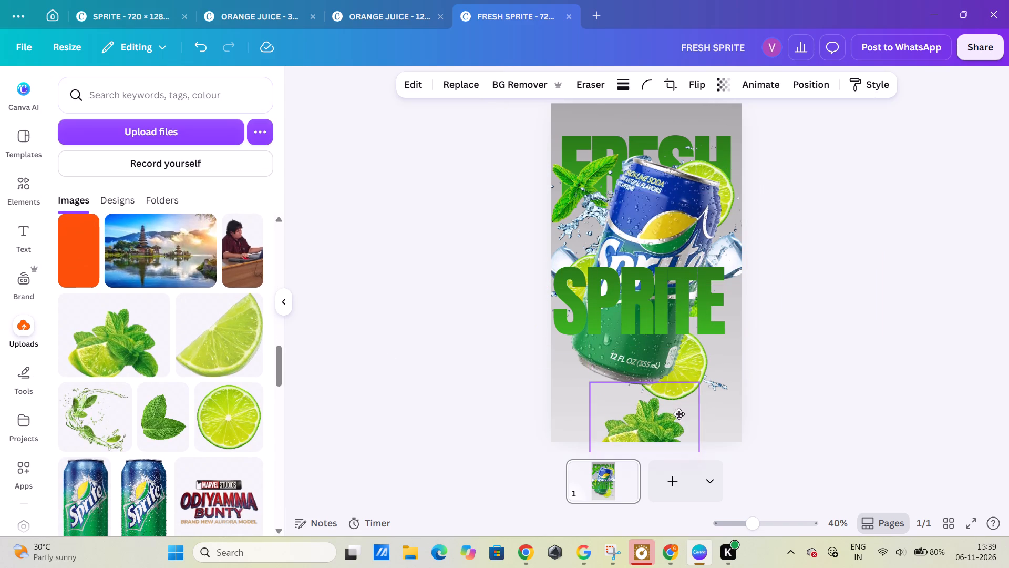
drag(679, 414, 654, 311)
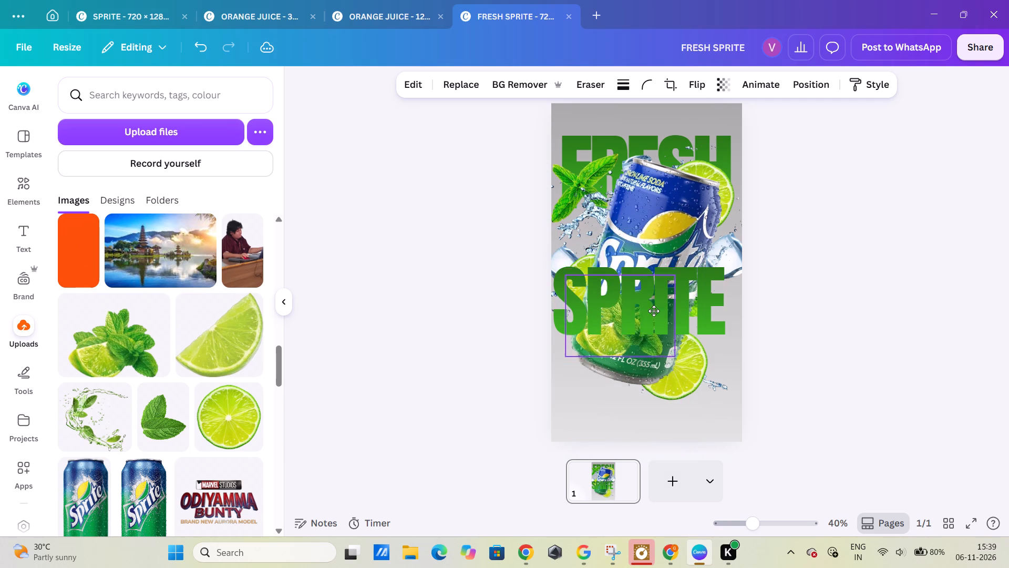
drag(654, 311, 685, 351)
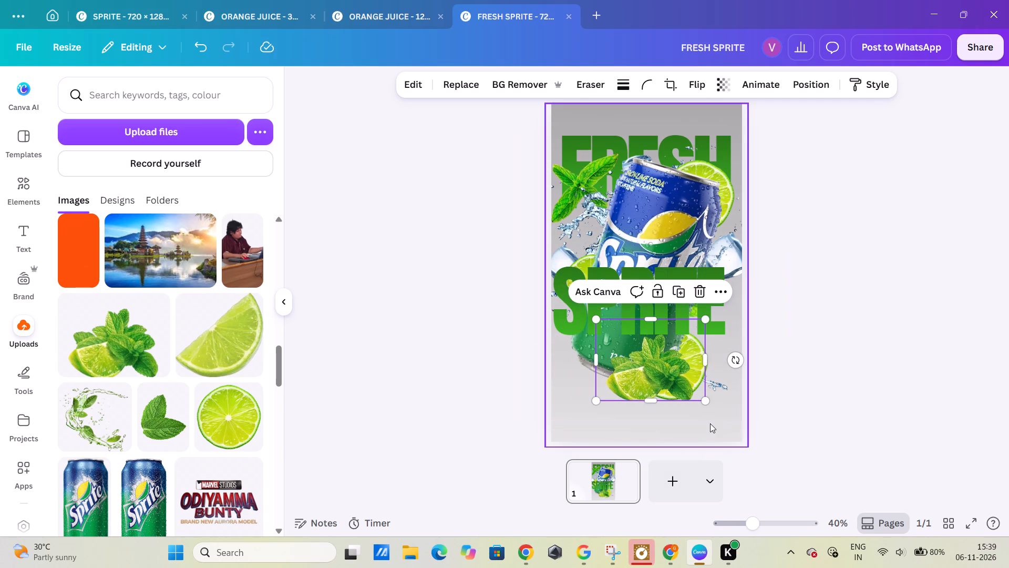
click(710, 423)
click(893, 286)
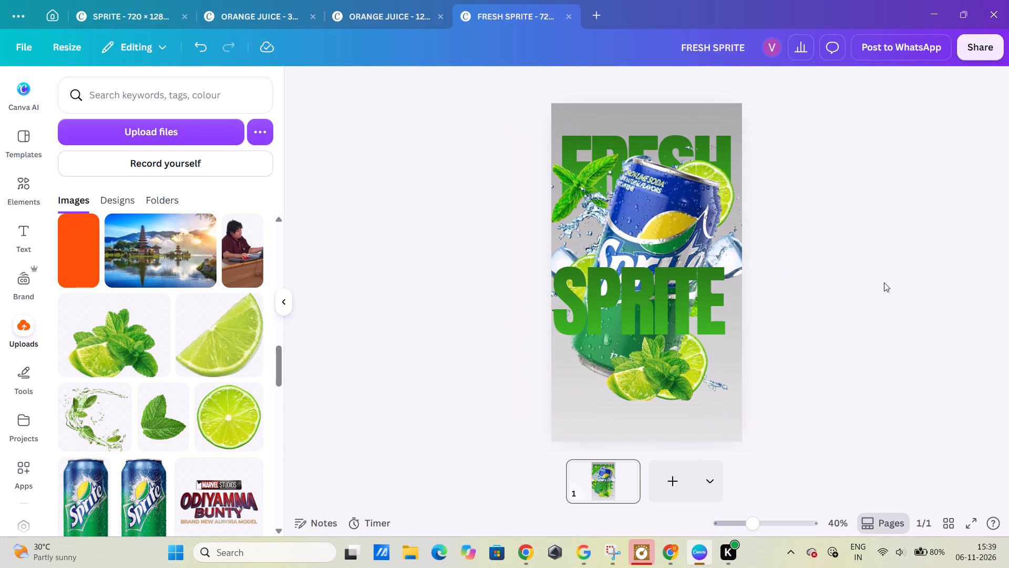
Move the SPRITE heading down over the can's base so it overlaps the top of the mint bunch.
drag(592, 298, 613, 323)
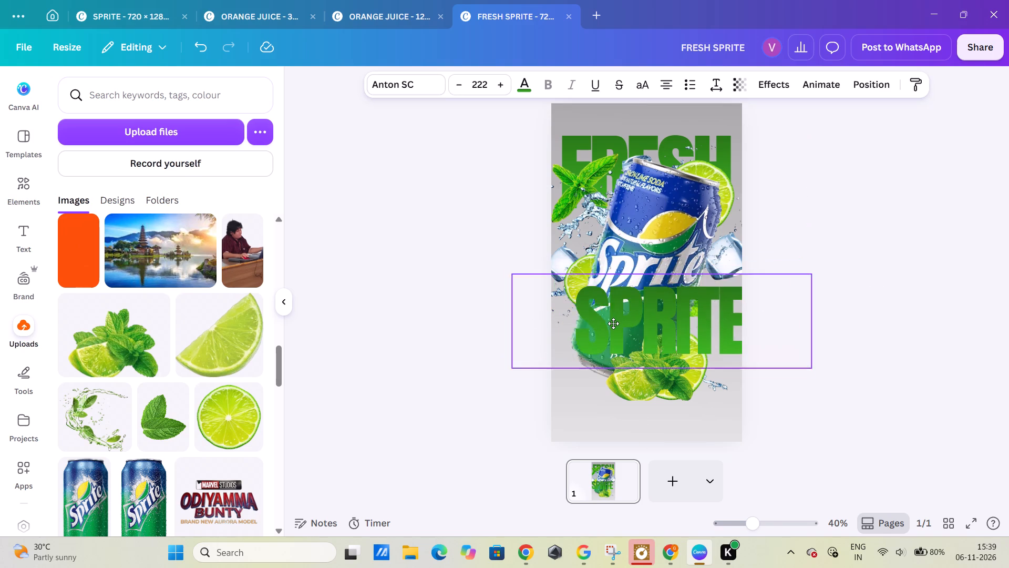
drag(613, 323, 594, 336)
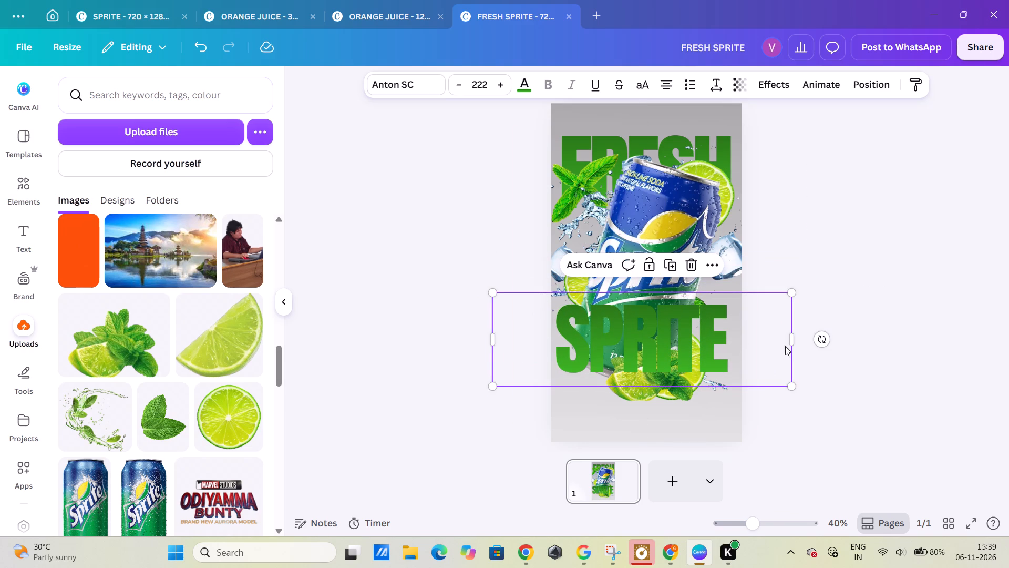
Add the mint leaf pair from the uploads, tilt it counter-clockwise, shrink it to about two thirds and place it above SPRITE on the can.
click(164, 418)
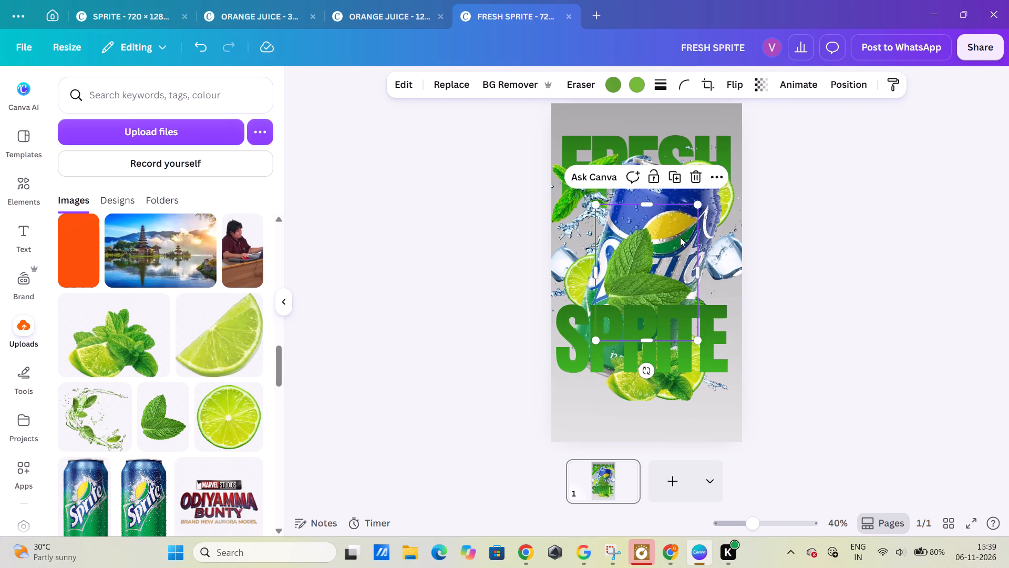
drag(667, 251, 743, 262)
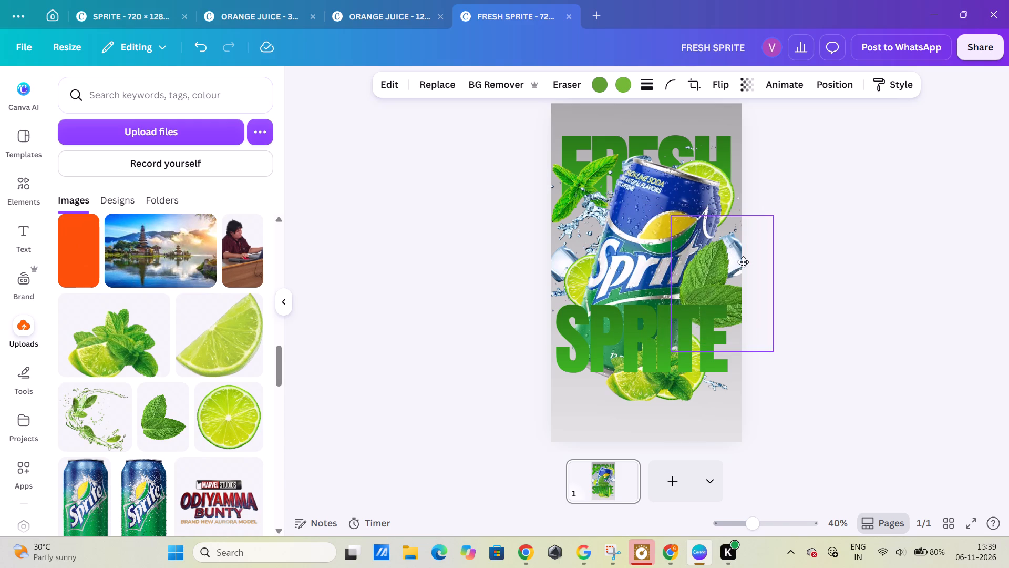
drag(743, 262, 685, 245)
drag(665, 367, 665, 368)
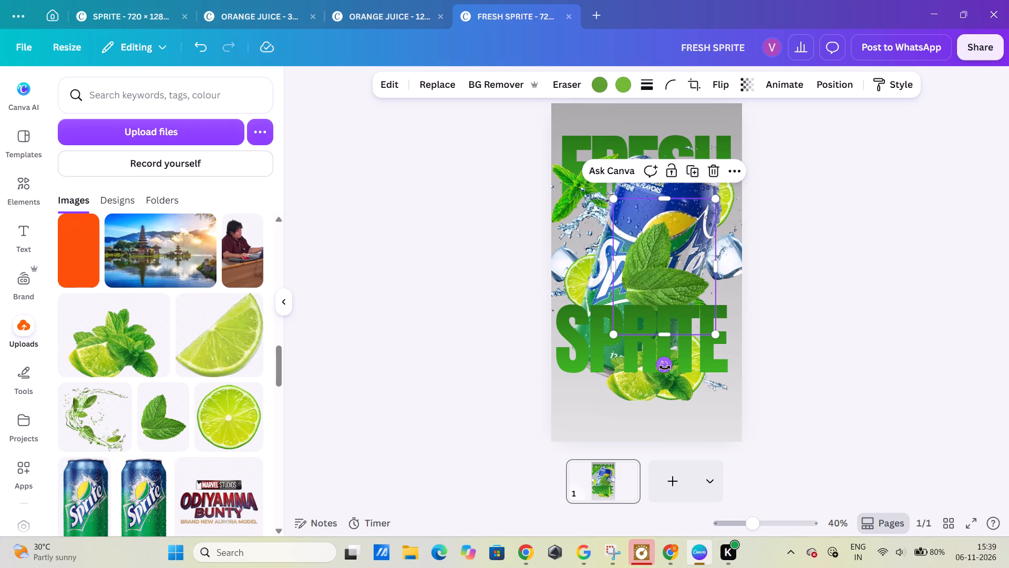
drag(665, 368, 697, 343)
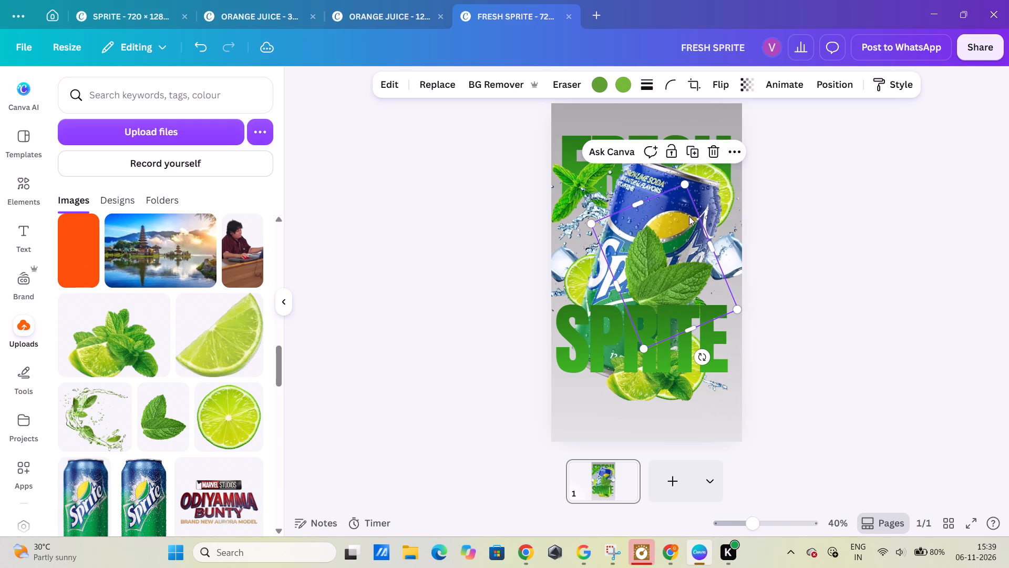
drag(686, 184, 683, 237)
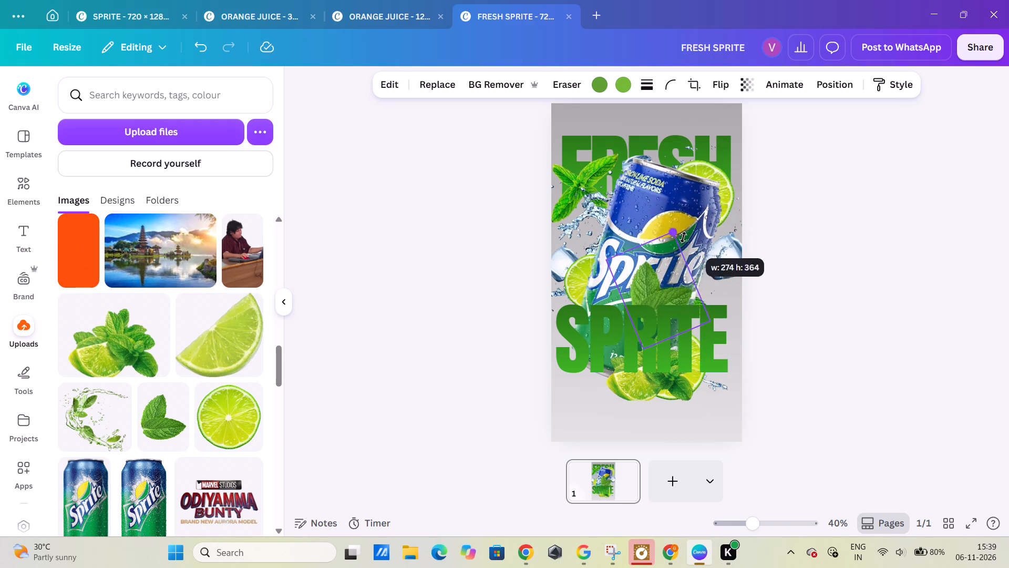
drag(683, 237, 681, 241)
drag(668, 281, 732, 167)
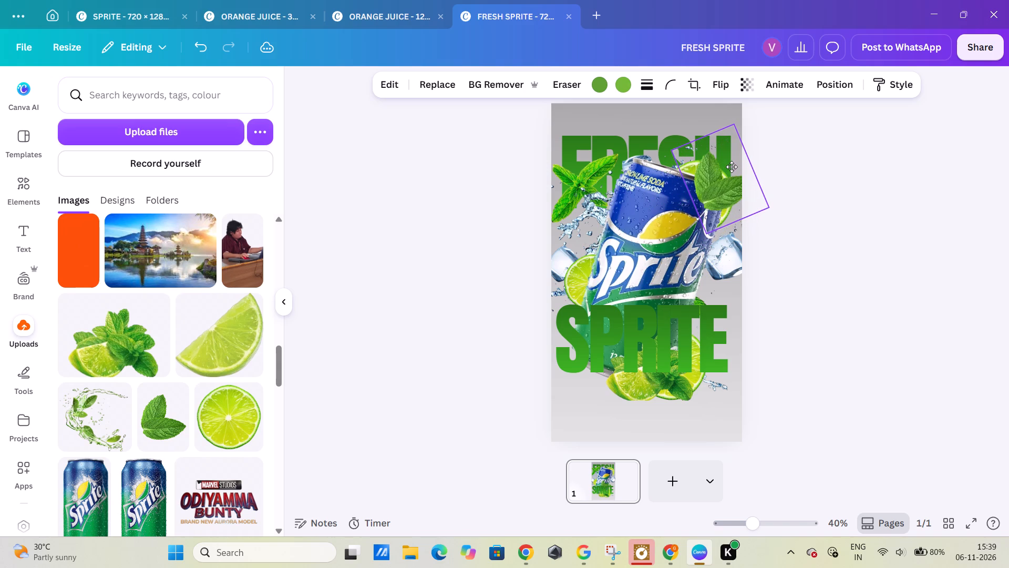
drag(732, 167, 725, 281)
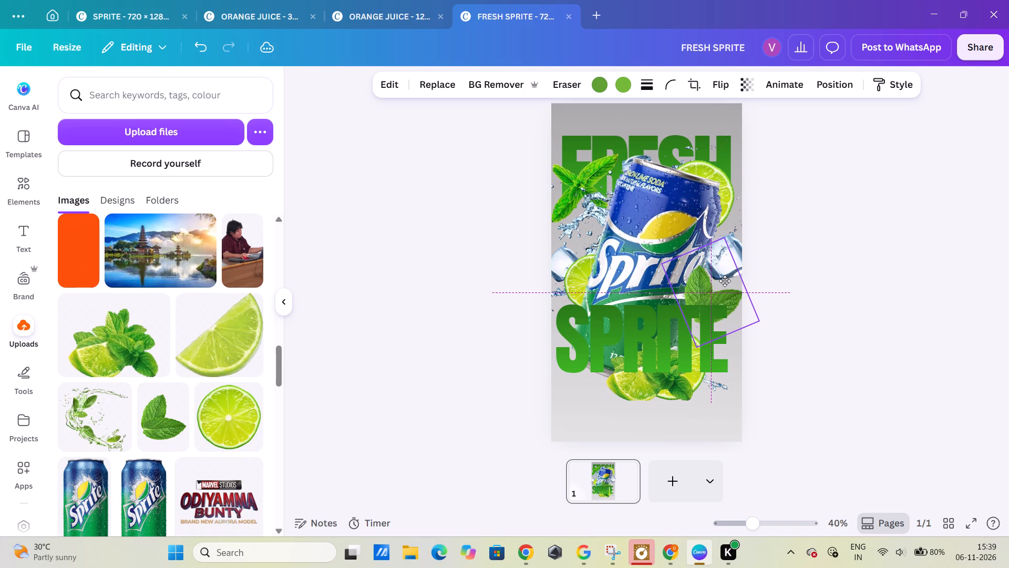
drag(725, 281, 684, 266)
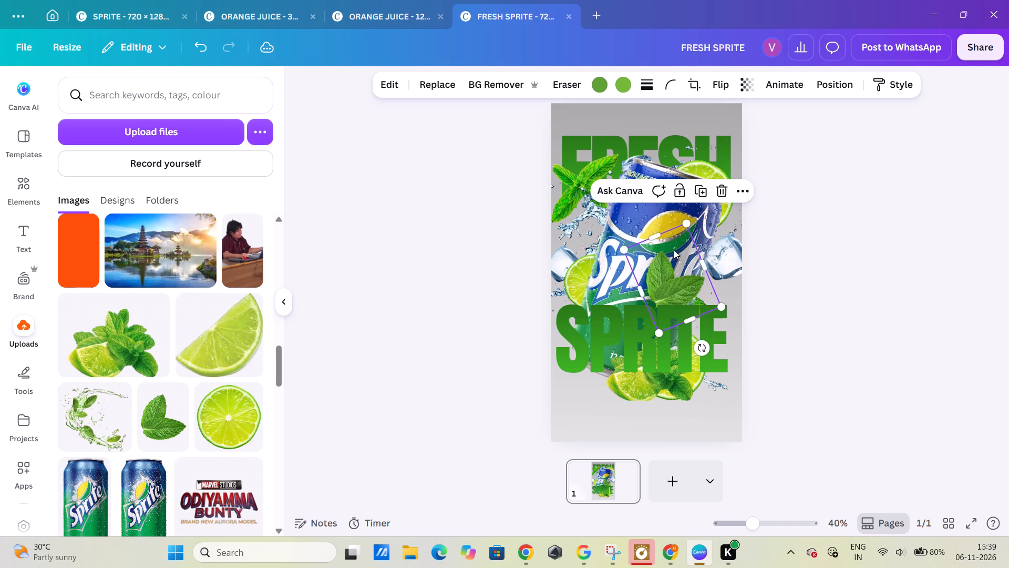
Nudge the SPRITE heading slightly down and to the left, just below the mint leaf pair.
drag(698, 330, 702, 338)
drag(691, 329, 689, 326)
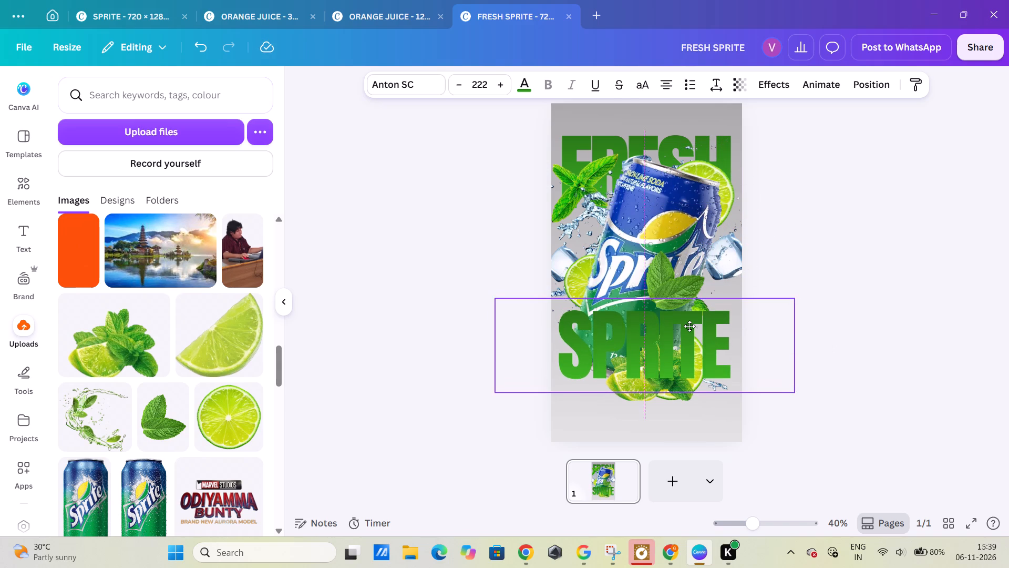
drag(689, 326, 687, 324)
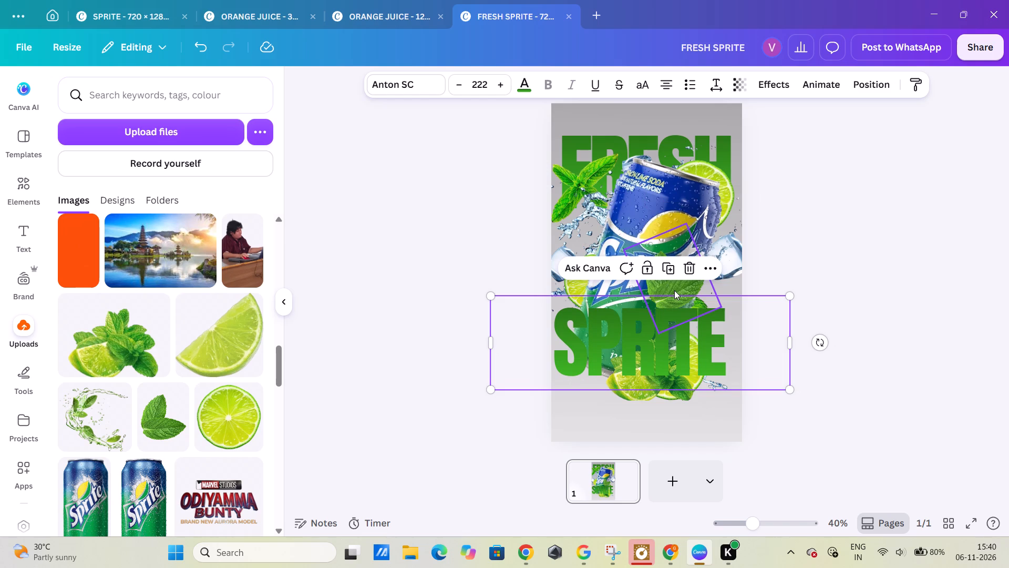
Tilt the mint leaf pair further counter-clockwise and move it from the can onto the upper lime slice beside the can's top.
click(673, 288)
click(808, 242)
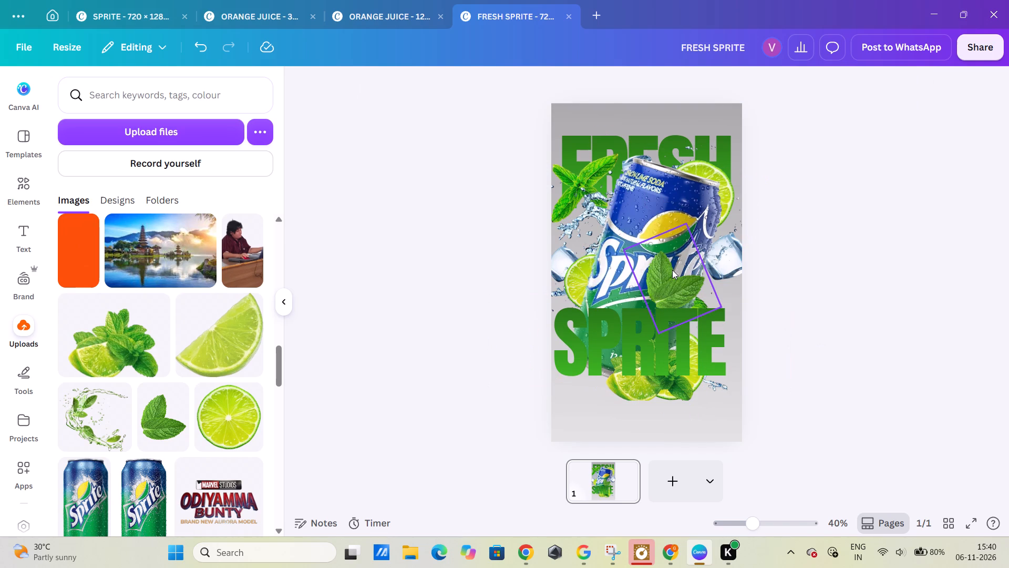
click(672, 270)
drag(705, 344, 713, 348)
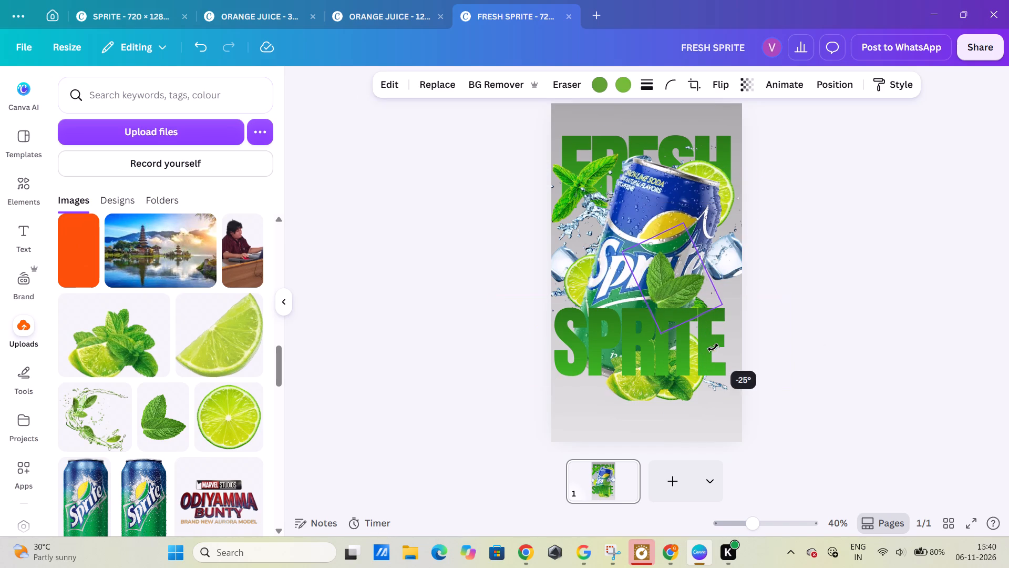
drag(713, 348, 711, 321)
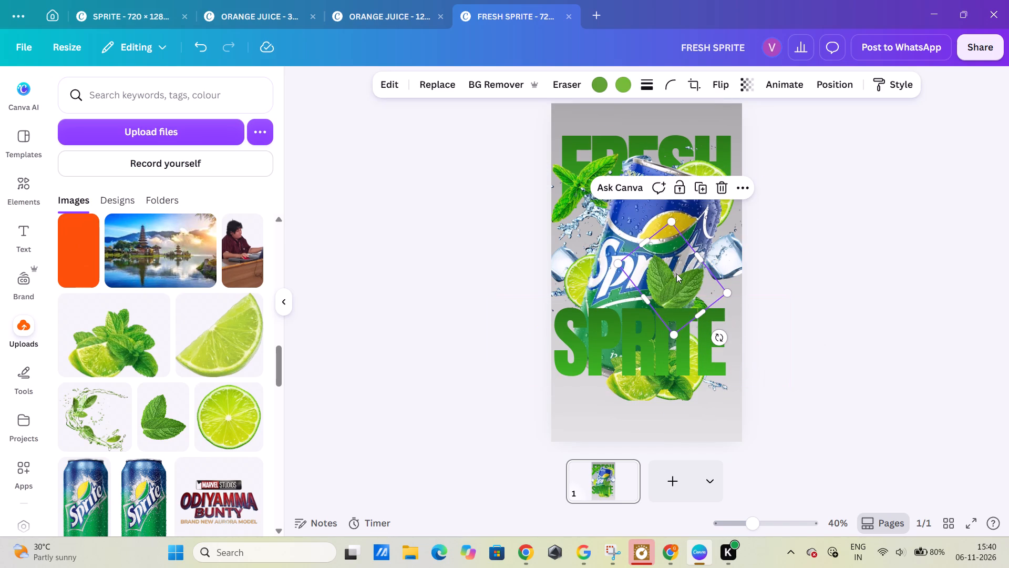
drag(676, 273, 721, 176)
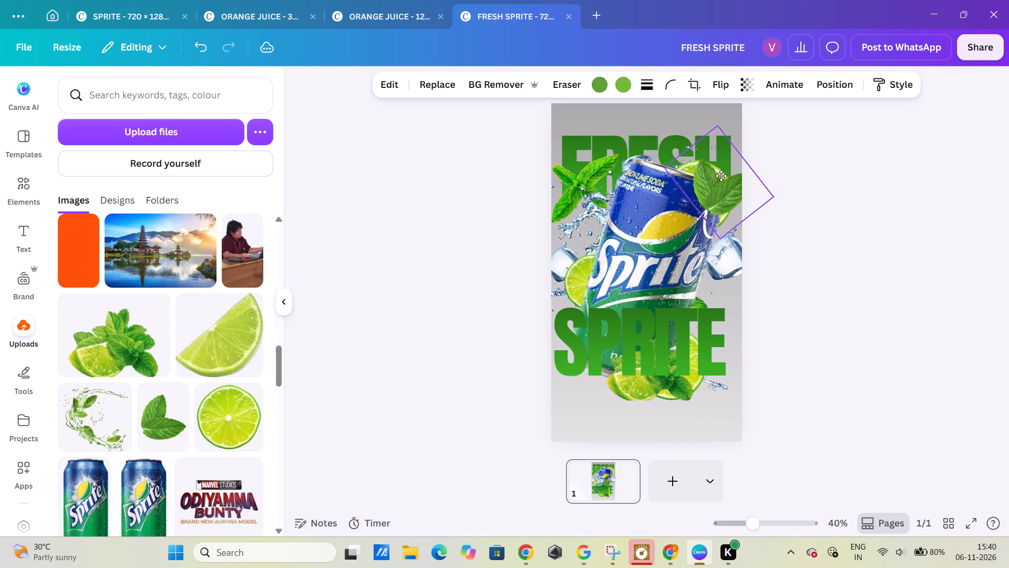
drag(721, 176, 563, 255)
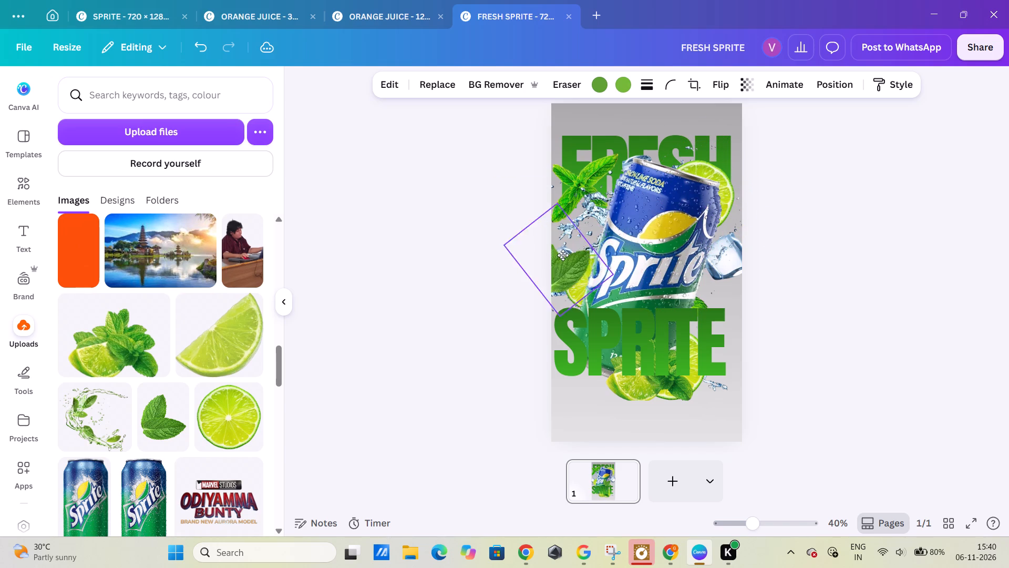
drag(563, 255, 614, 262)
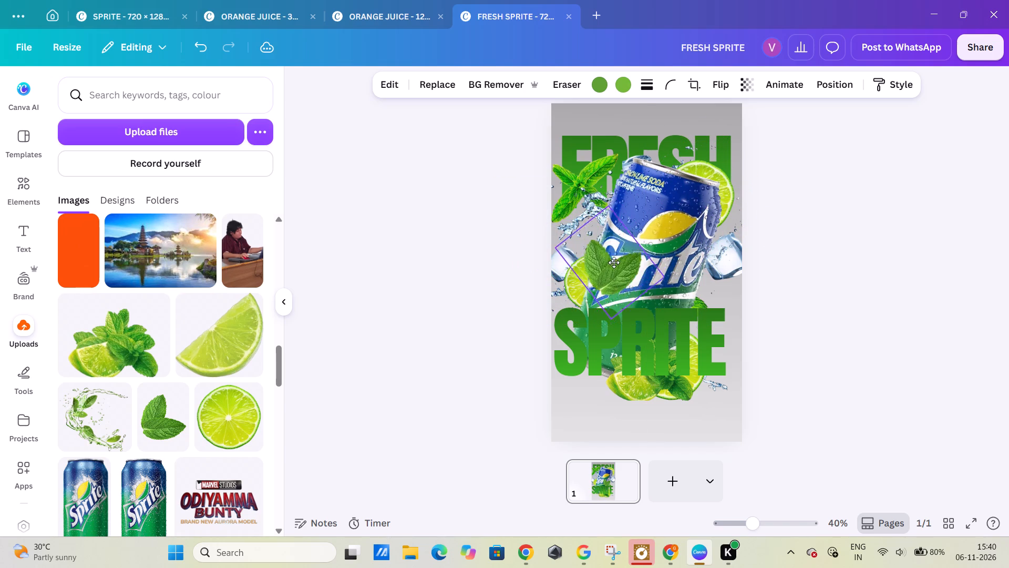
drag(614, 262, 673, 270)
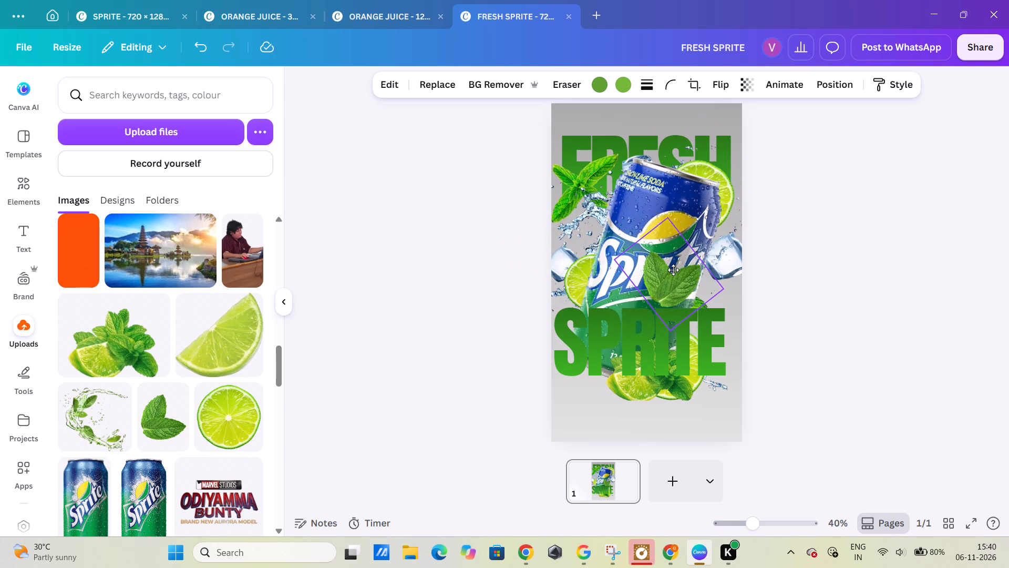
drag(673, 270, 682, 367)
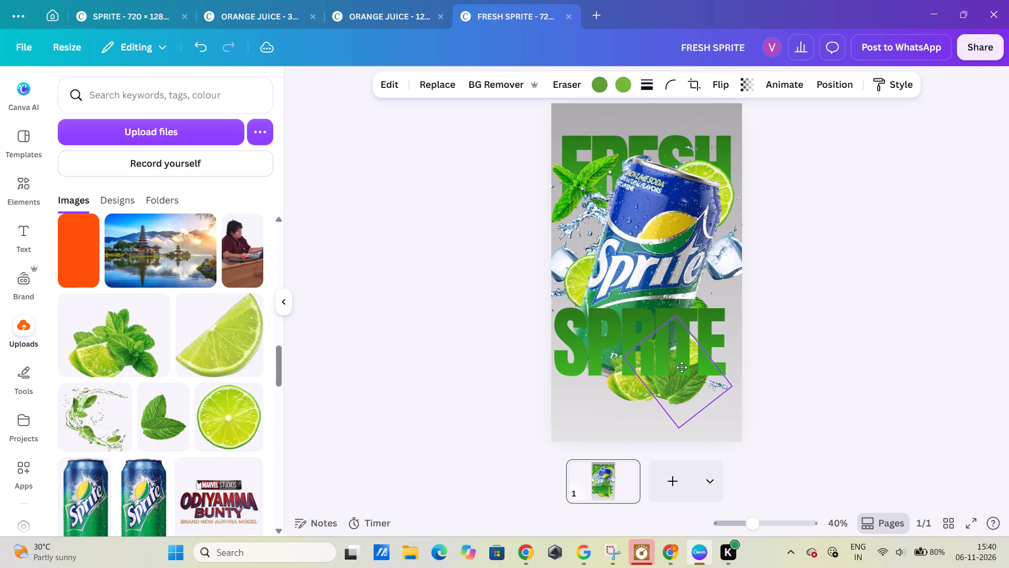
drag(682, 367, 722, 165)
Send the mint leaf pair back in the layer order to directly beneath the can.
click(840, 74)
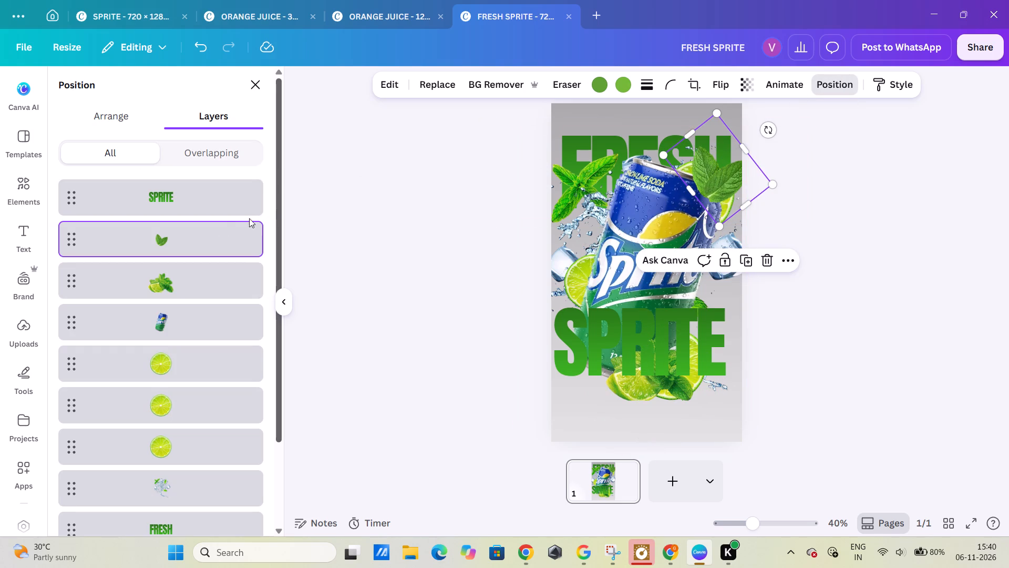
drag(209, 228, 211, 289)
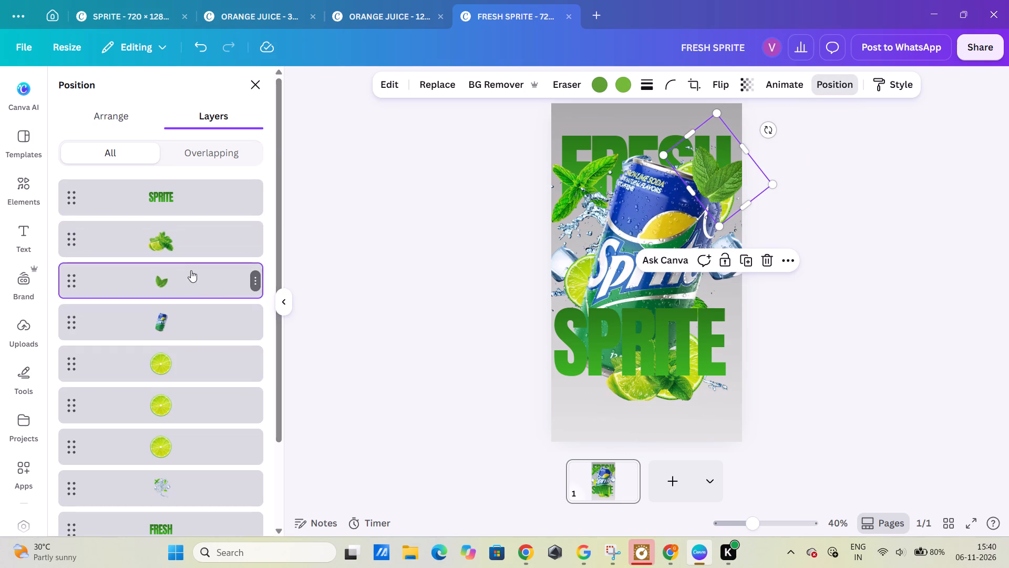
drag(191, 270, 199, 331)
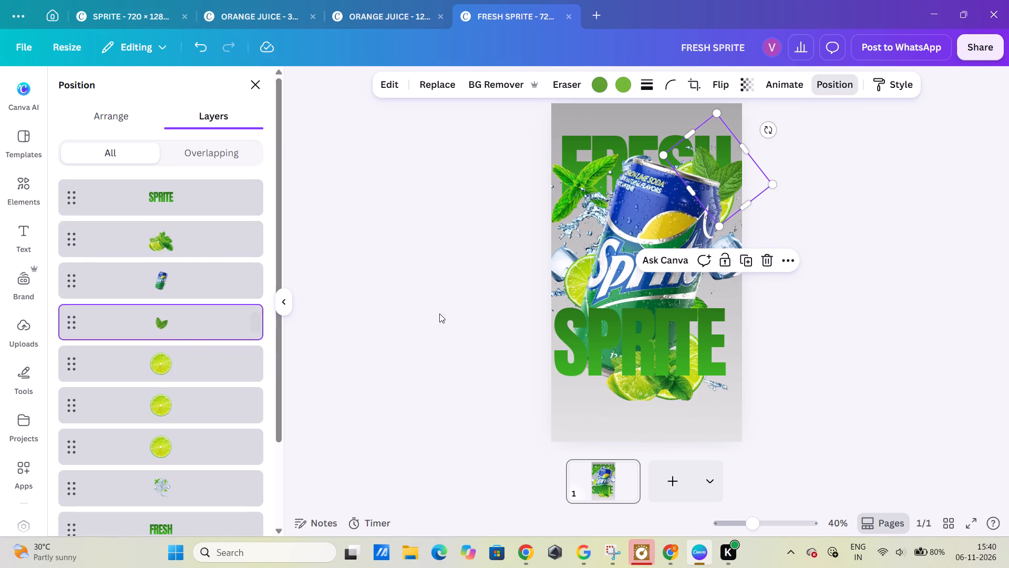
Move the mint leaf pair behind the upper half of the can and deselect it.
drag(738, 175, 715, 143)
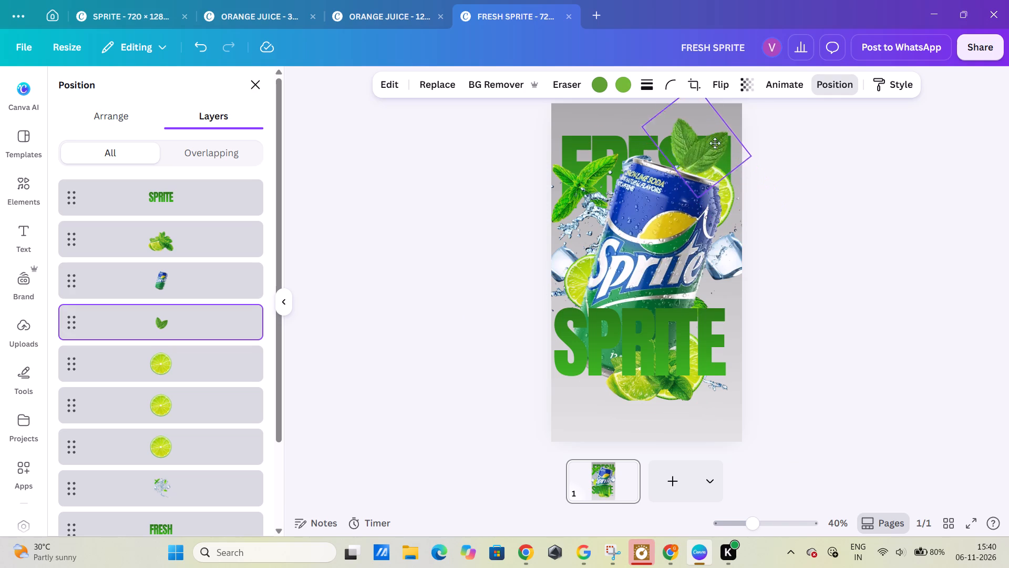
drag(715, 143, 651, 195)
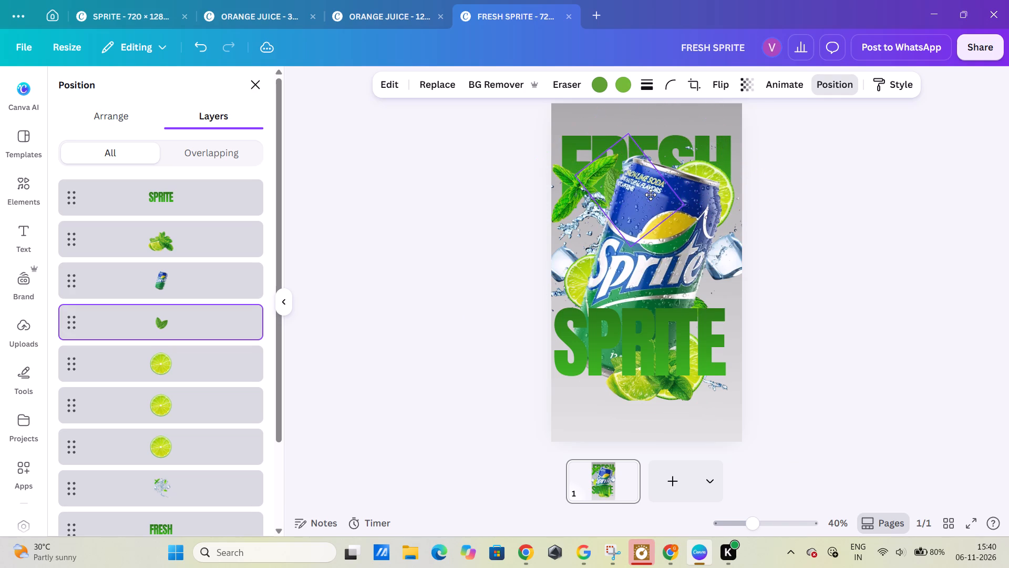
drag(651, 195, 683, 209)
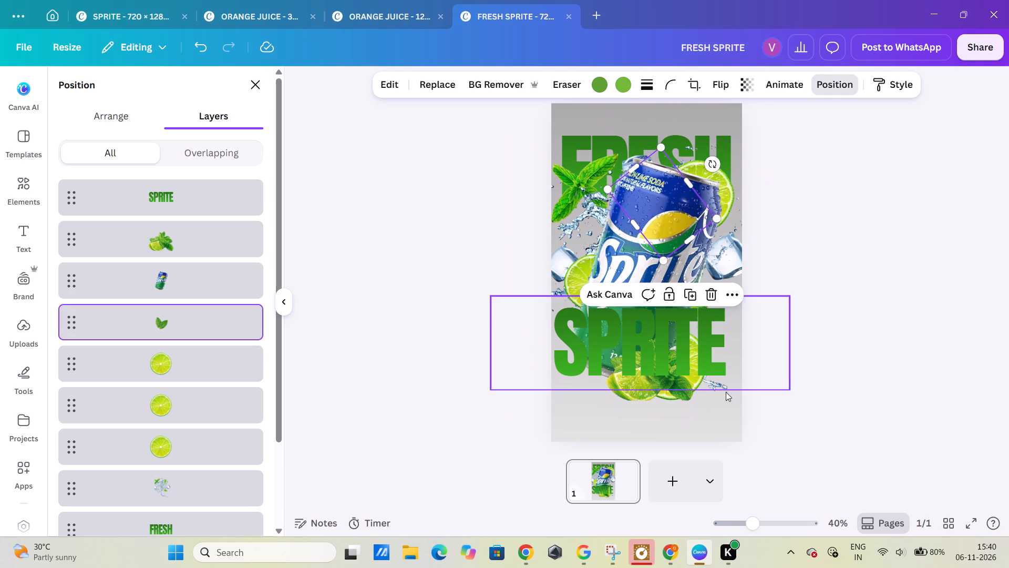
click(938, 397)
click(832, 318)
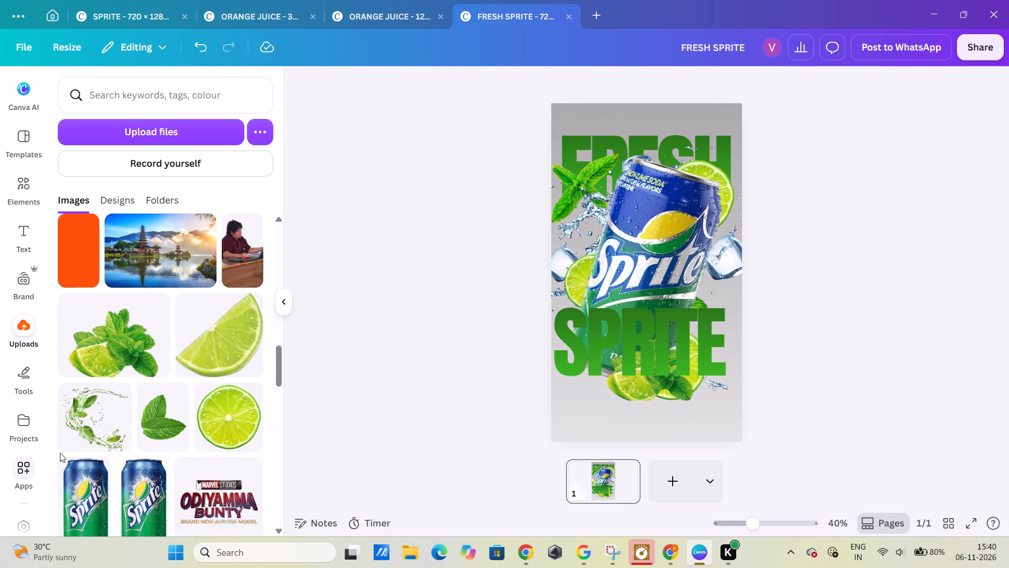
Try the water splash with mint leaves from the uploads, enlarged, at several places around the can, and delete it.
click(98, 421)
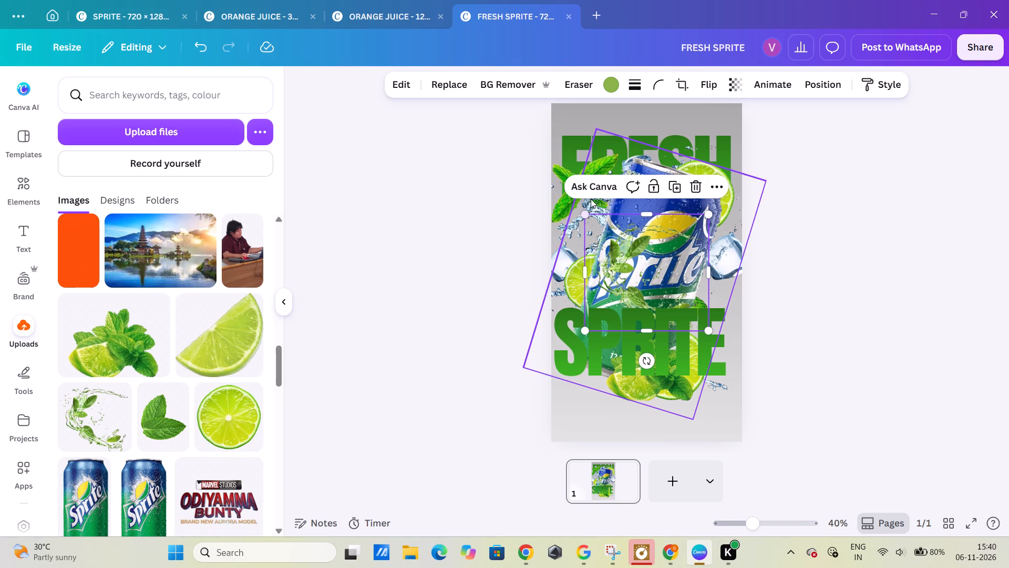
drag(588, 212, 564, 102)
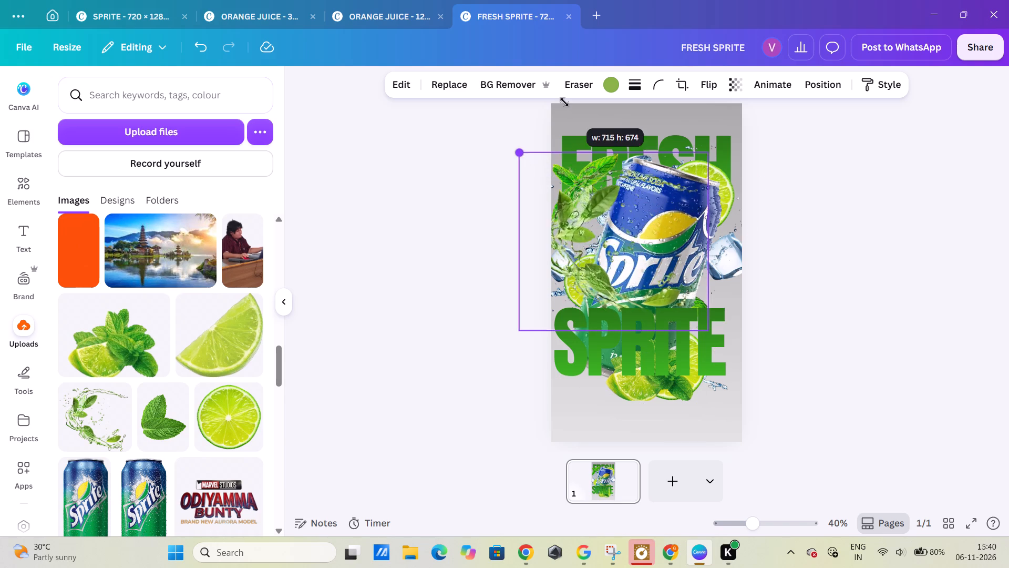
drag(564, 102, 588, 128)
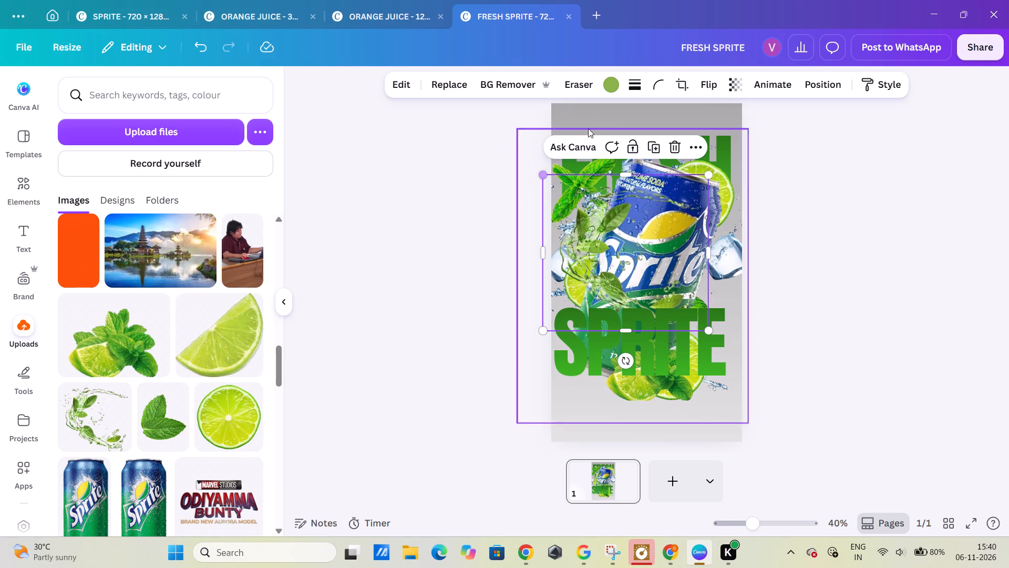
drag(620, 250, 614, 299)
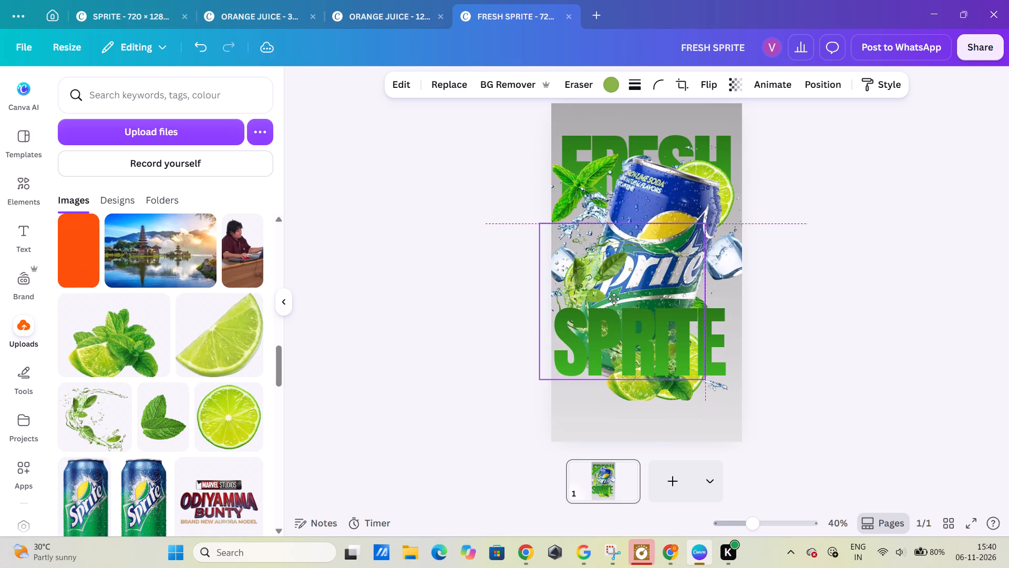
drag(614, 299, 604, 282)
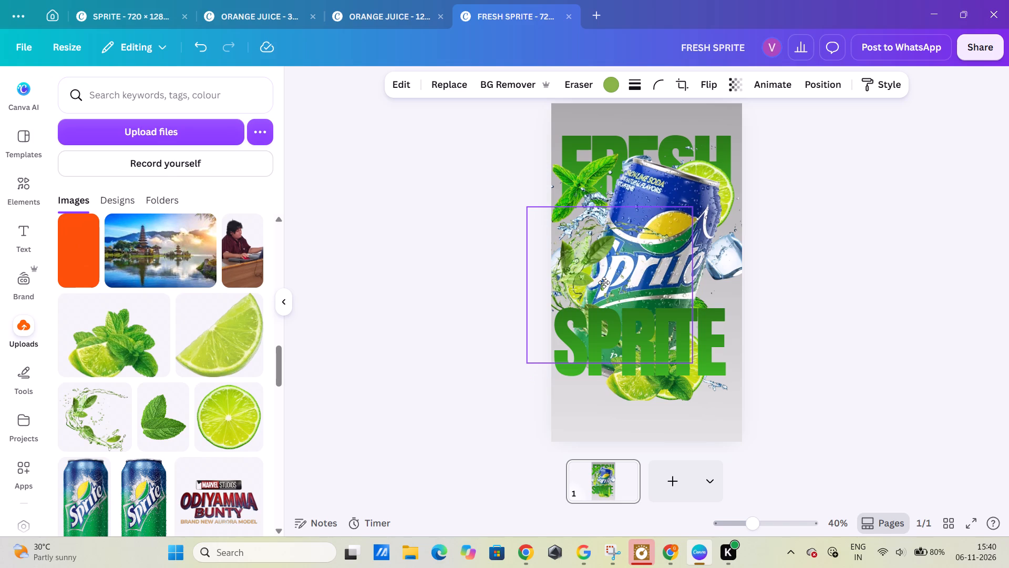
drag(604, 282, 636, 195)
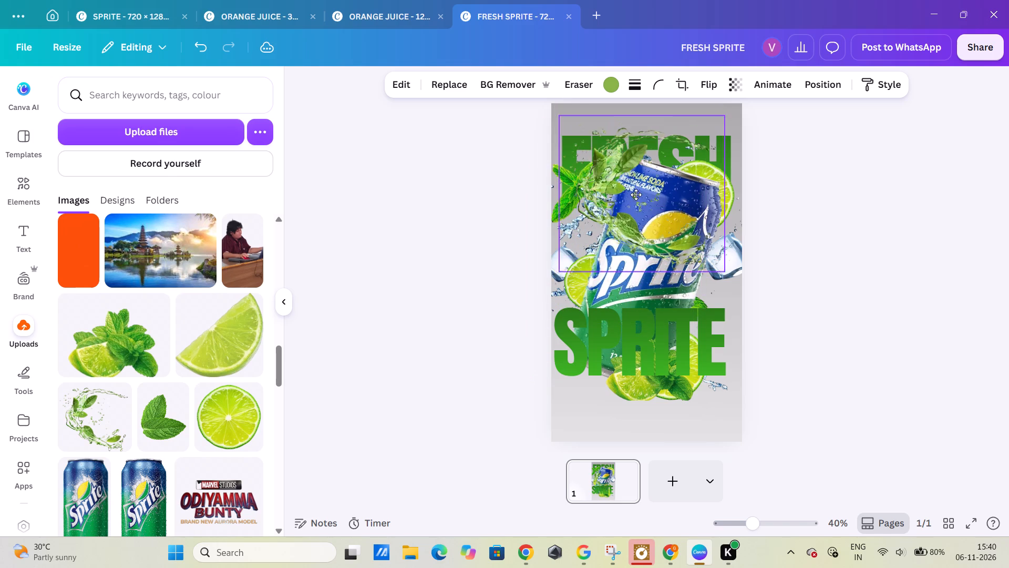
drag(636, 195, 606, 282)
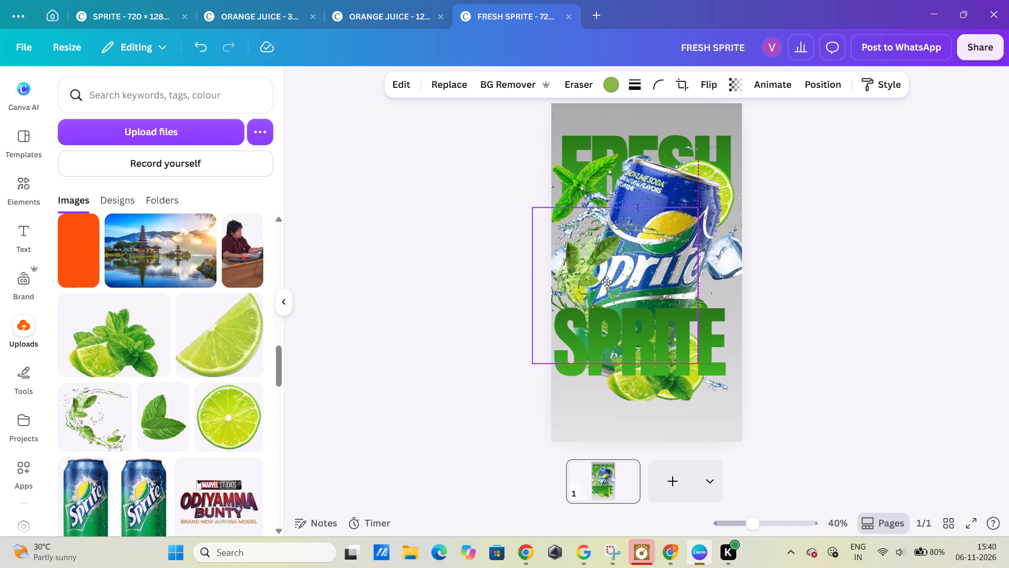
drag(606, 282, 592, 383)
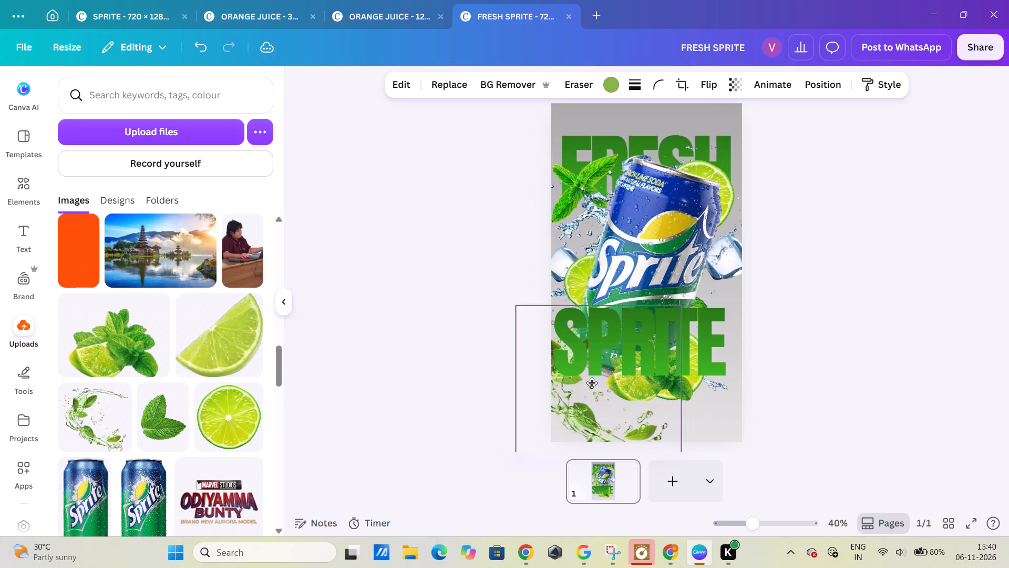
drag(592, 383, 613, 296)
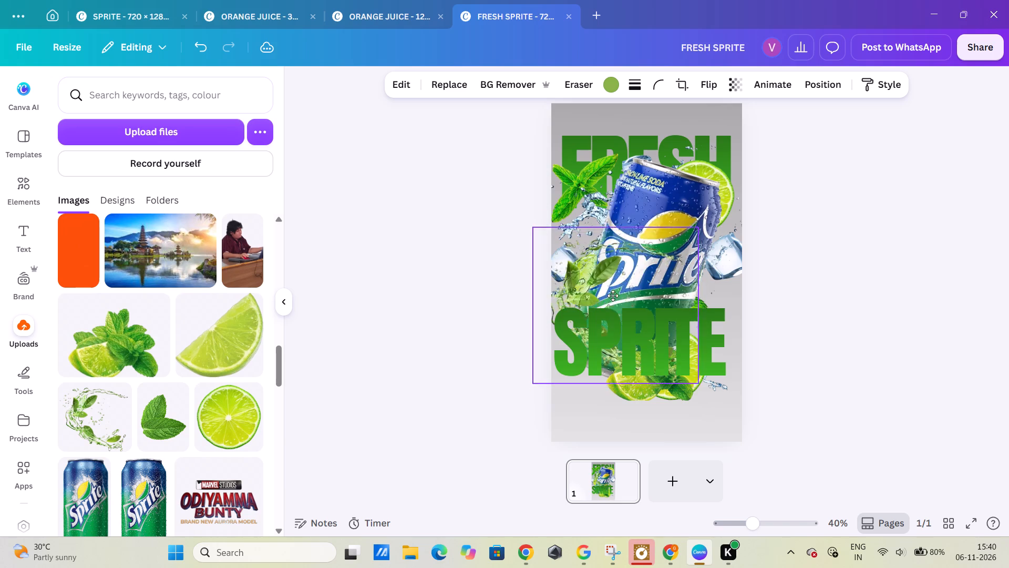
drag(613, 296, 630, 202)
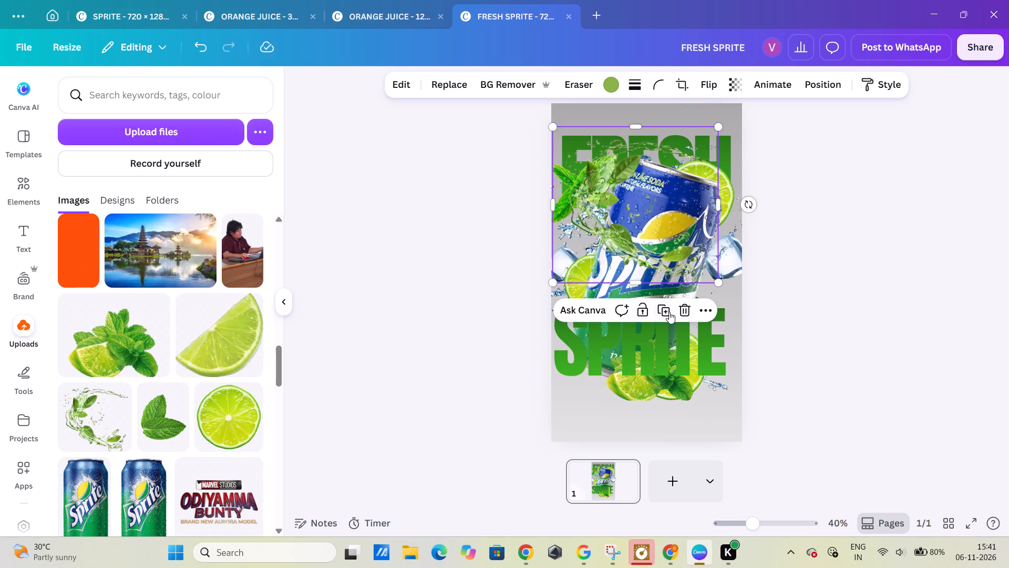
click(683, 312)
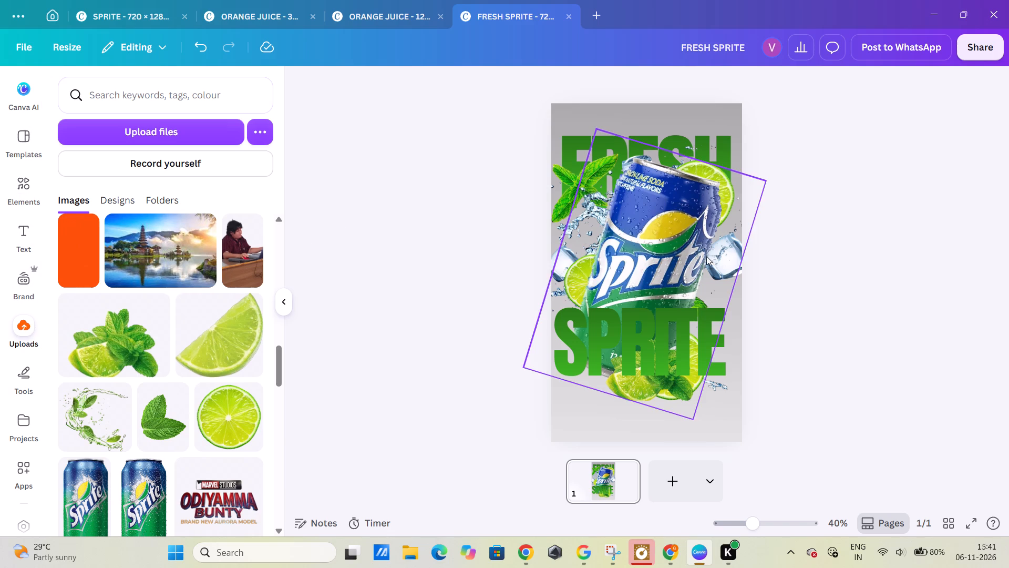
Move the FRESH heading slightly up, closer to the poster's top edge.
click(718, 108)
click(794, 83)
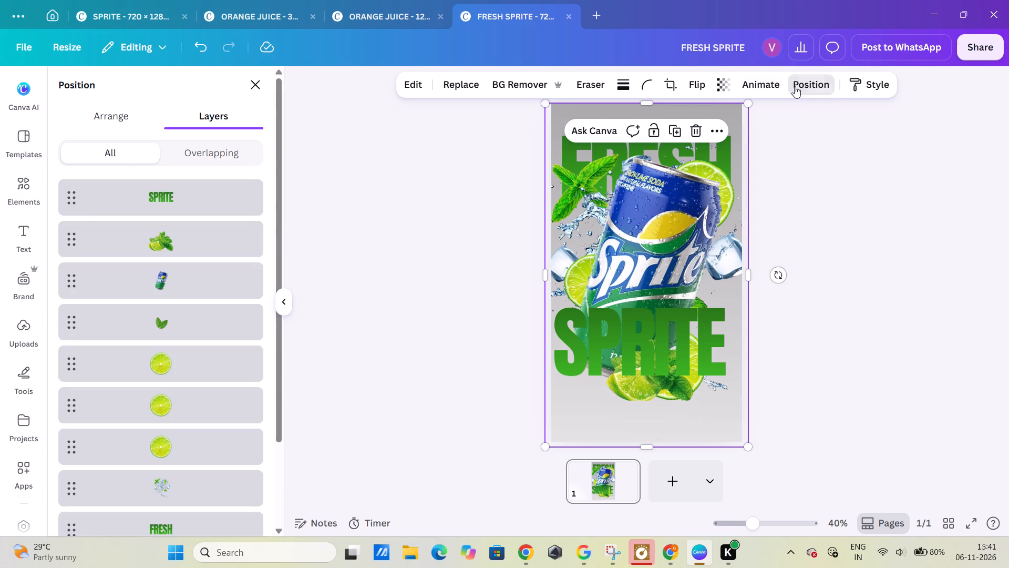
scroll(171, 377, down, 4)
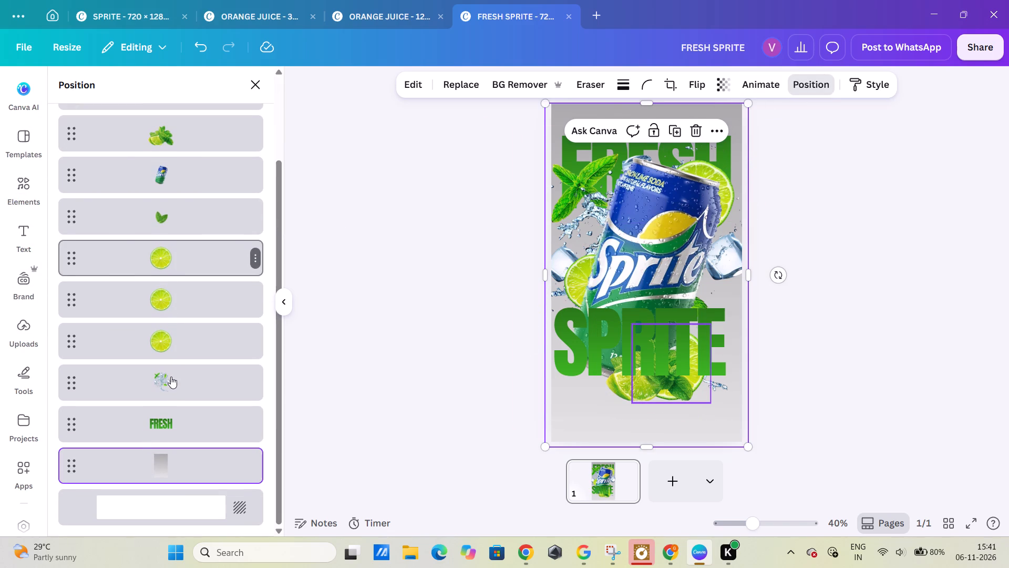
click(167, 432)
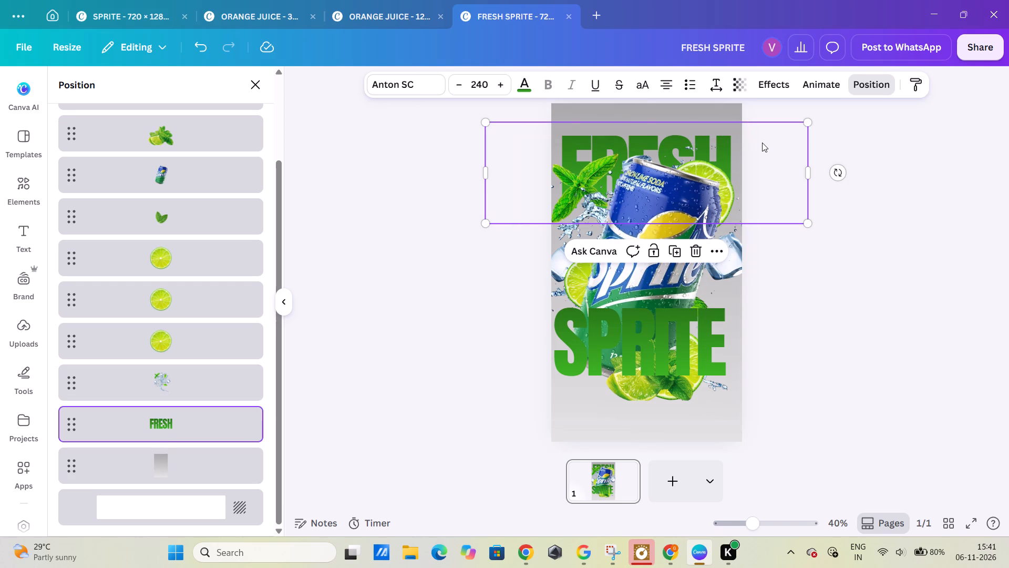
drag(764, 143, 766, 131)
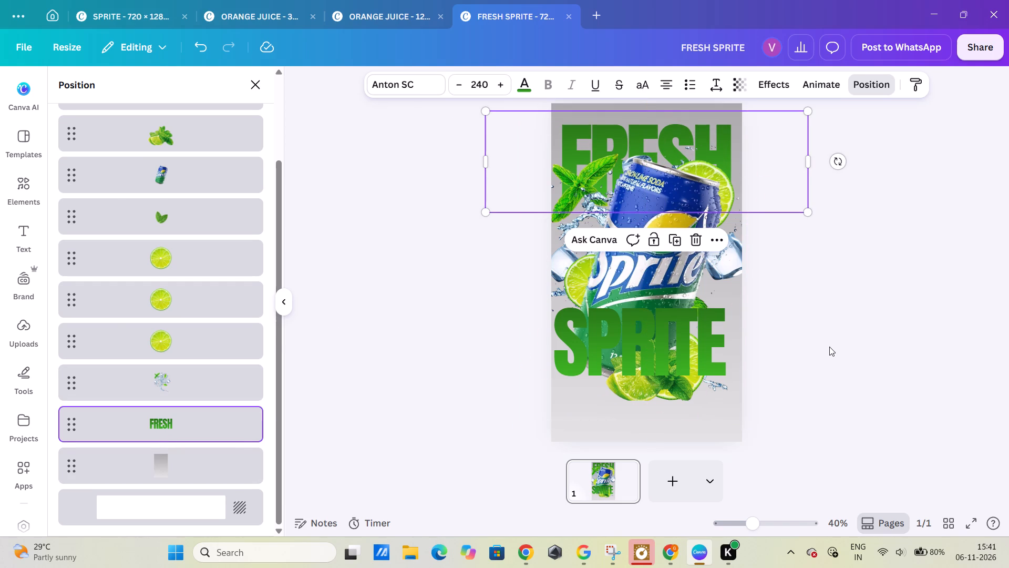
click(832, 349)
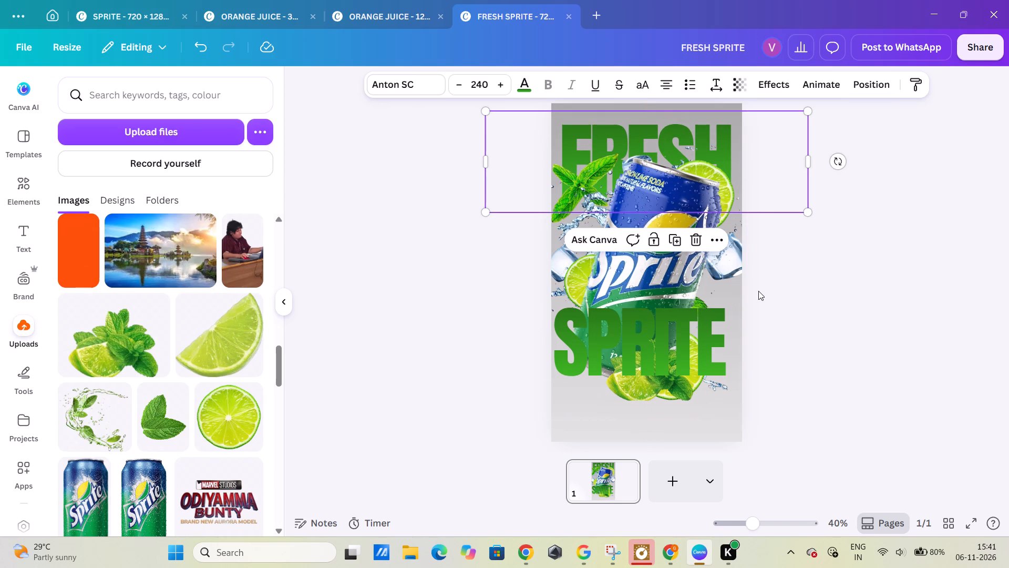
Add a circle from the basic shapes to the poster, just below the SPRITE heading.
click(681, 423)
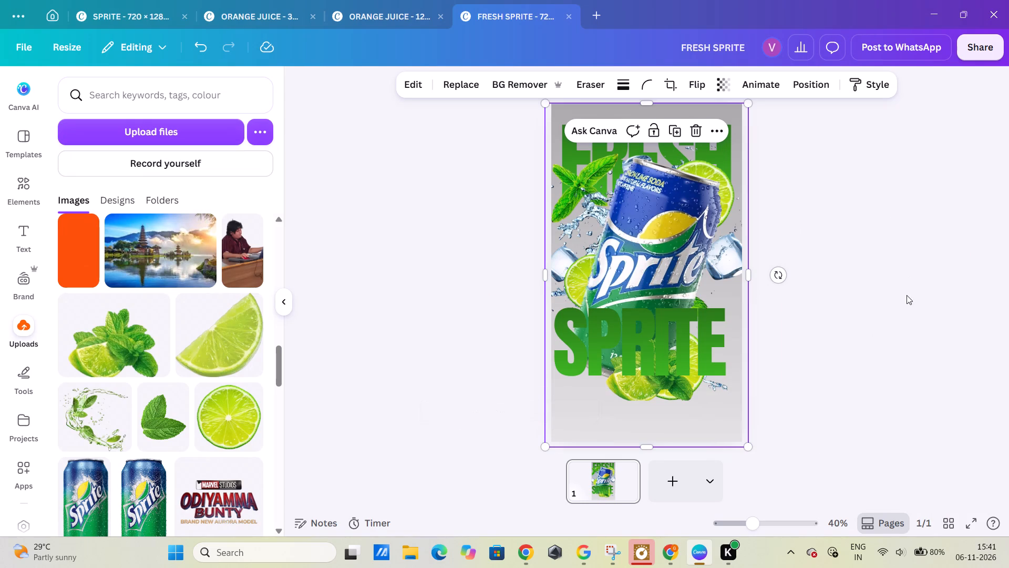
click(4, 184)
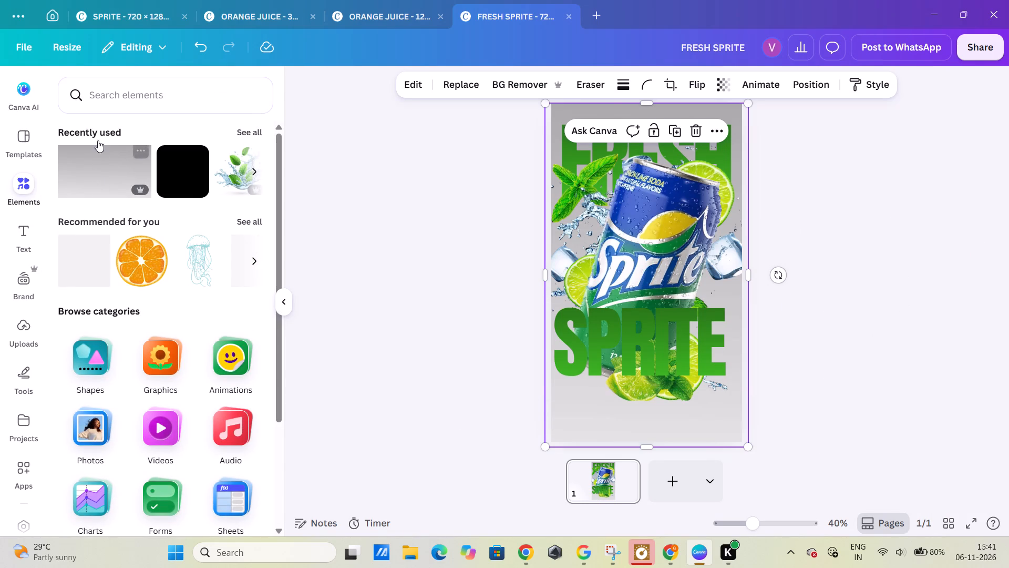
click(94, 359)
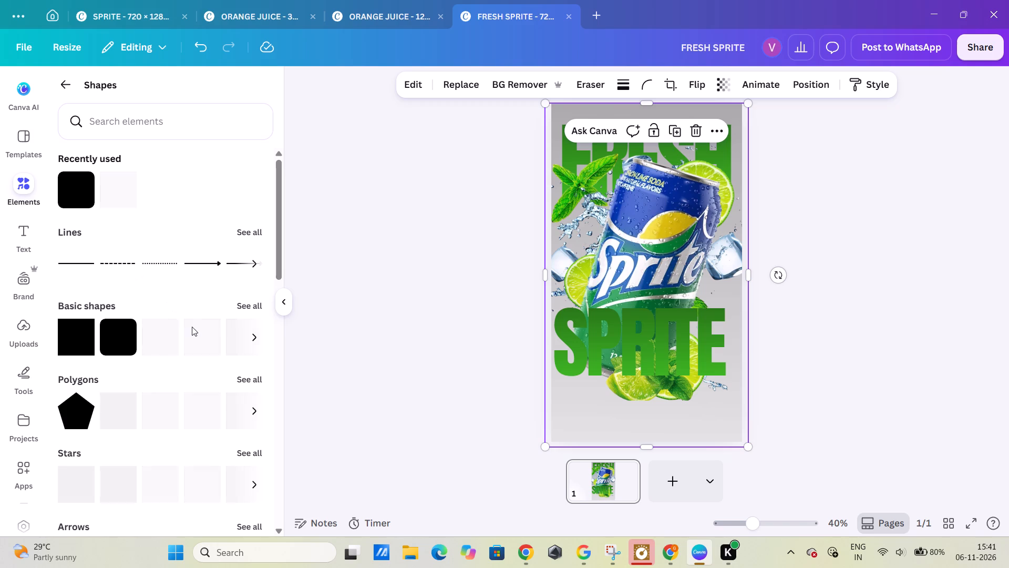
scroll(171, 299, down, 6)
scroll(169, 311, up, 3)
scroll(214, 285, up, 2)
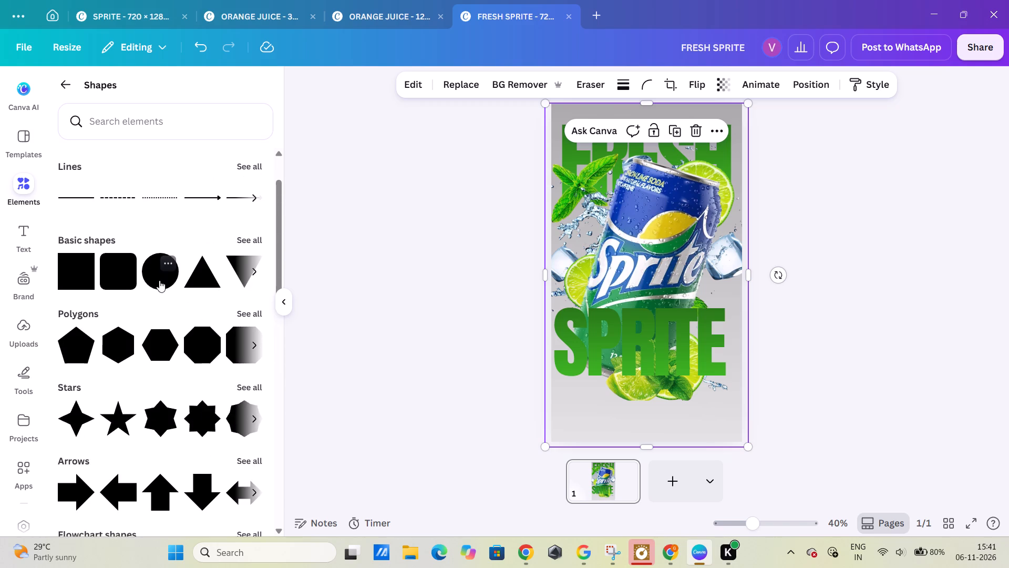
click(159, 280)
drag(163, 273, 625, 397)
drag(639, 402, 652, 397)
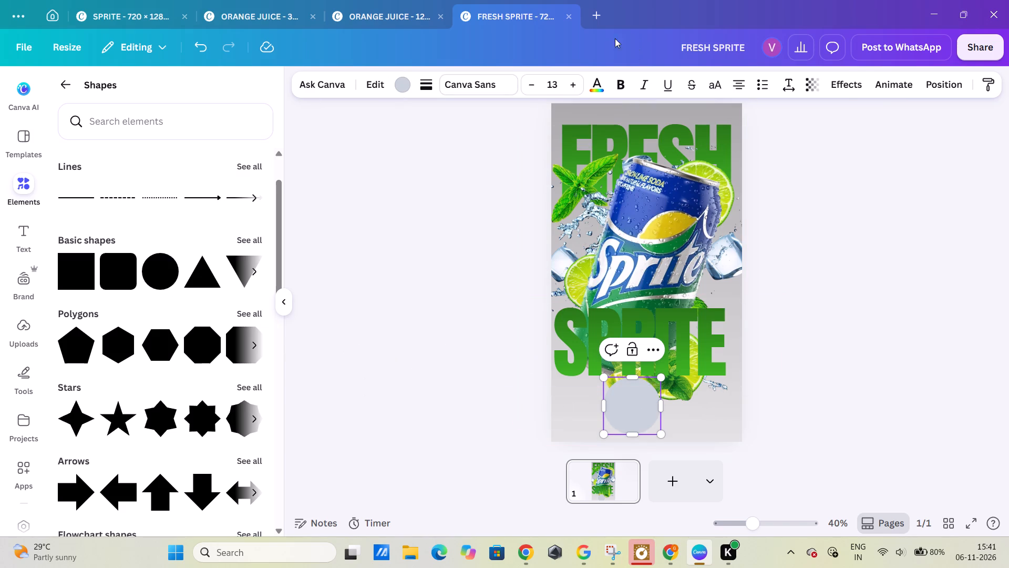
Fill the circle with the solid dark blue #1800ad.
click(402, 85)
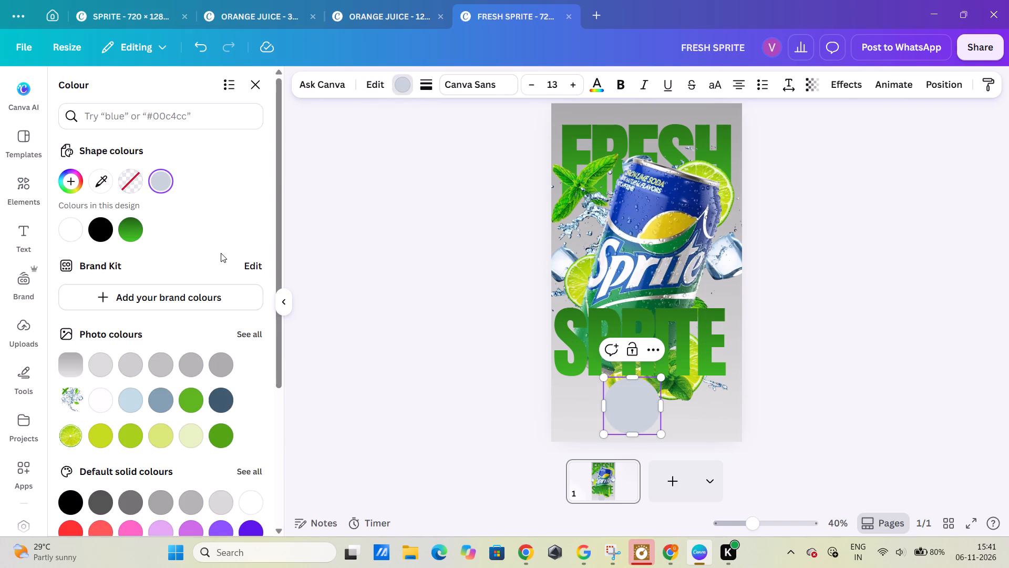
scroll(177, 325, down, 3)
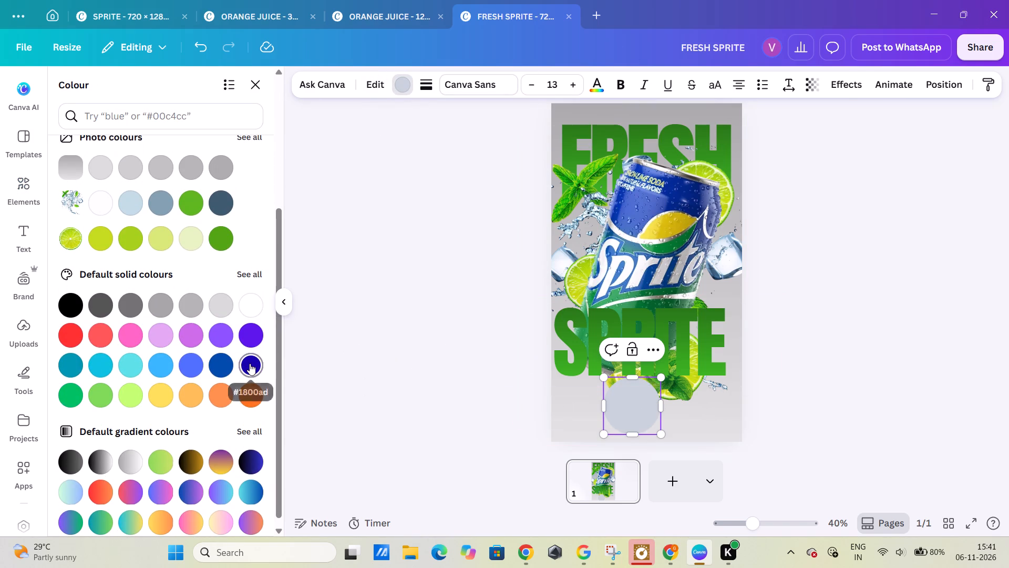
click(250, 363)
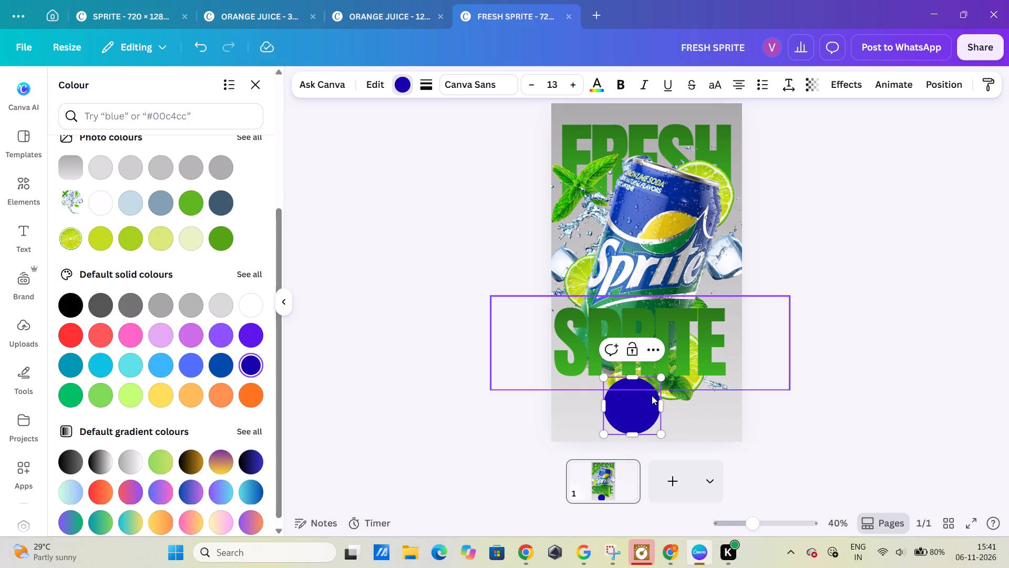
Move the blue circle beneath the end of the SPRITE heading and bring it to the top of the layer order.
drag(618, 414, 700, 400)
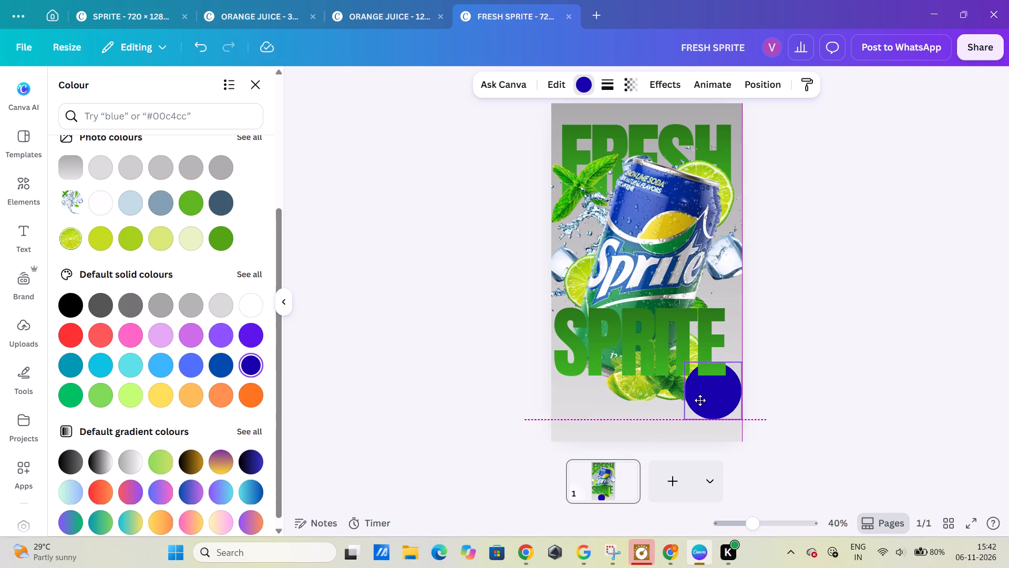
drag(700, 400, 701, 404)
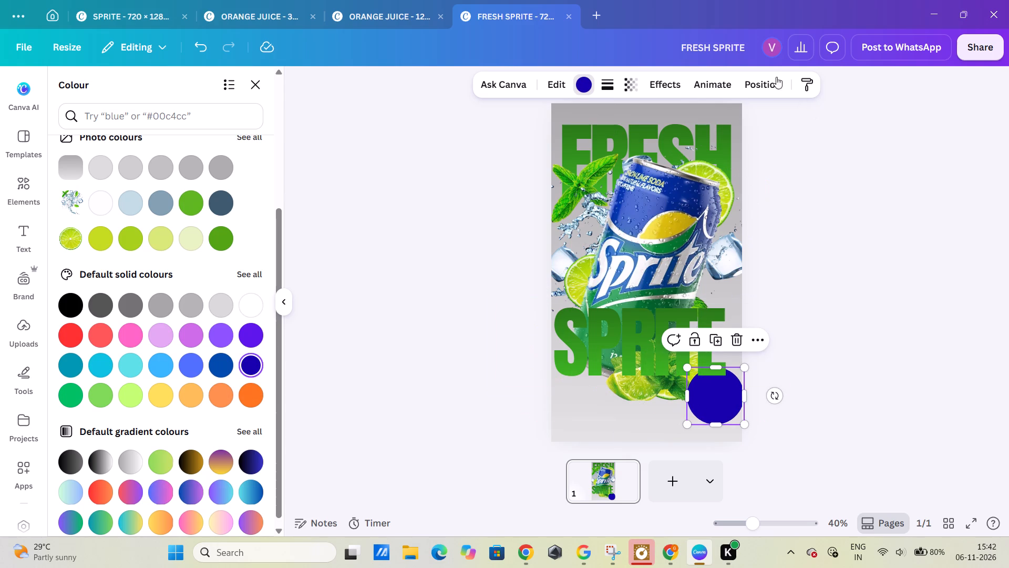
click(770, 73)
click(761, 88)
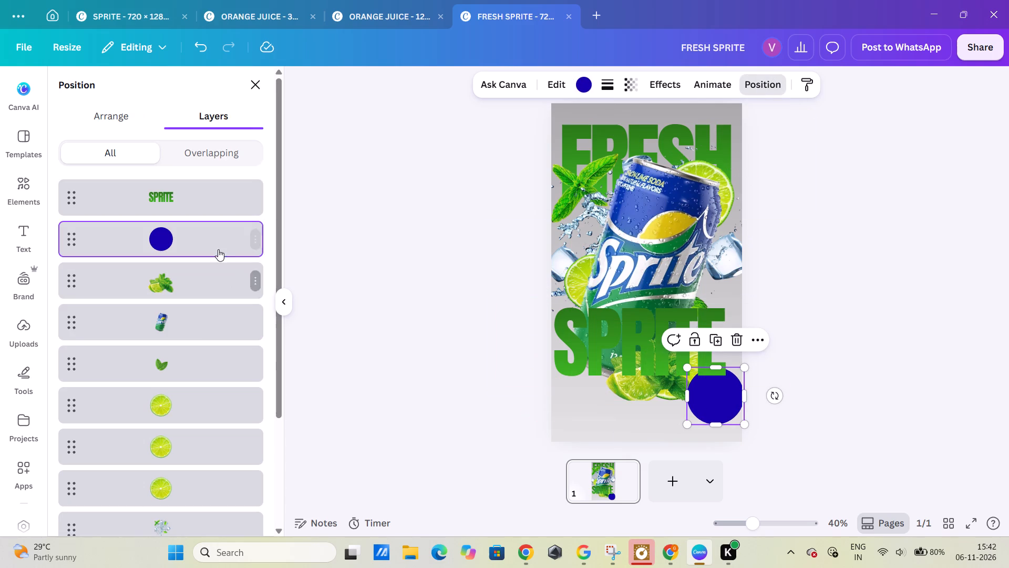
drag(216, 245, 205, 196)
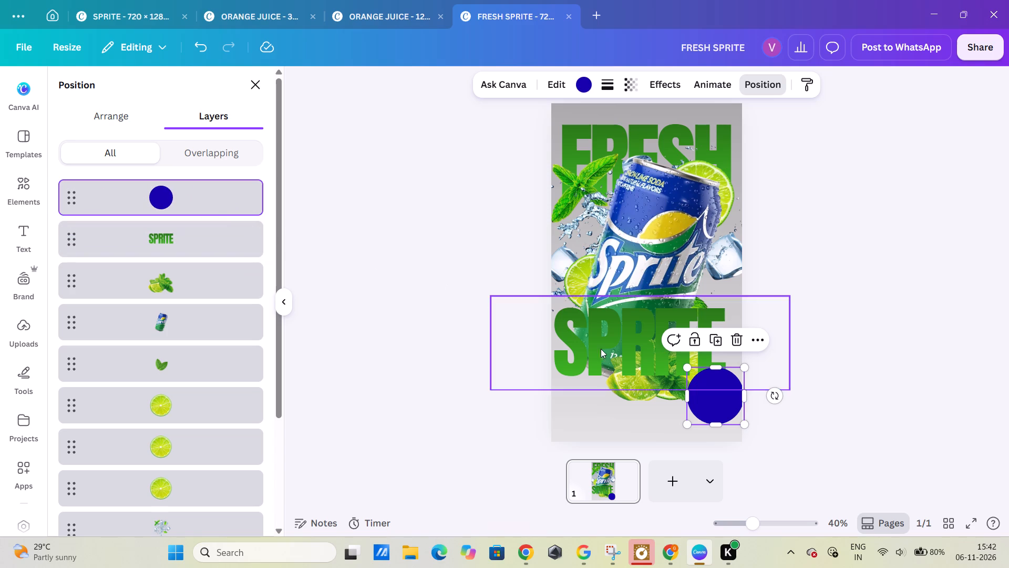
Enlarge the blue circle and place it horizontally centred over the lower part of the SPRITE heading.
drag(712, 390, 711, 371)
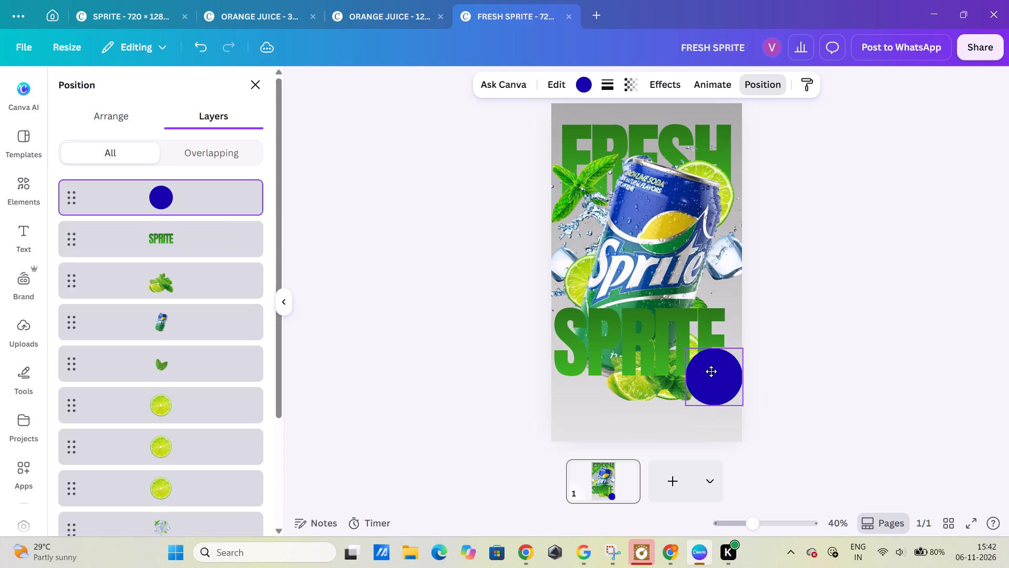
drag(711, 371, 703, 386)
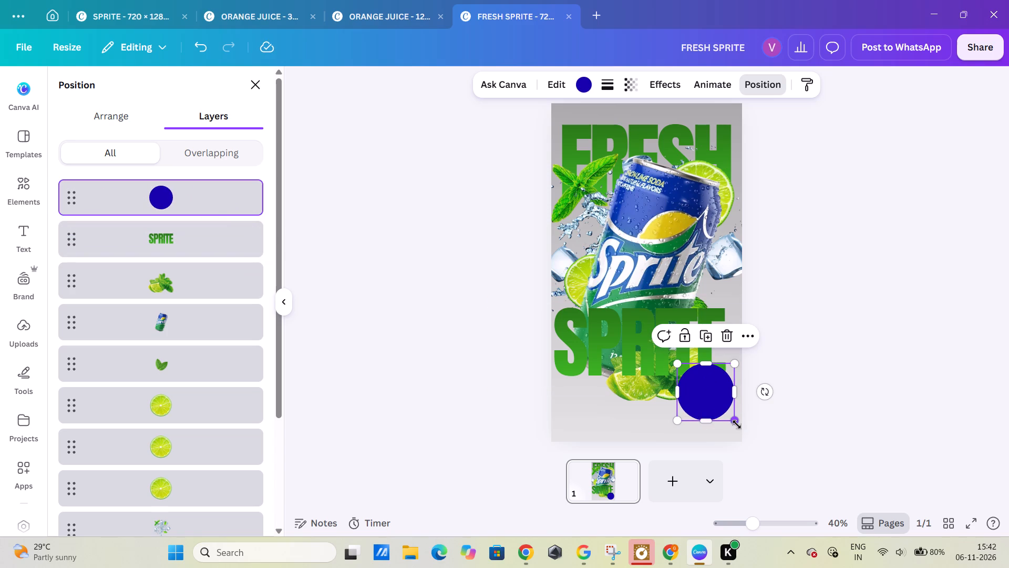
drag(737, 424, 733, 406)
drag(725, 409, 781, 438)
drag(714, 411, 637, 376)
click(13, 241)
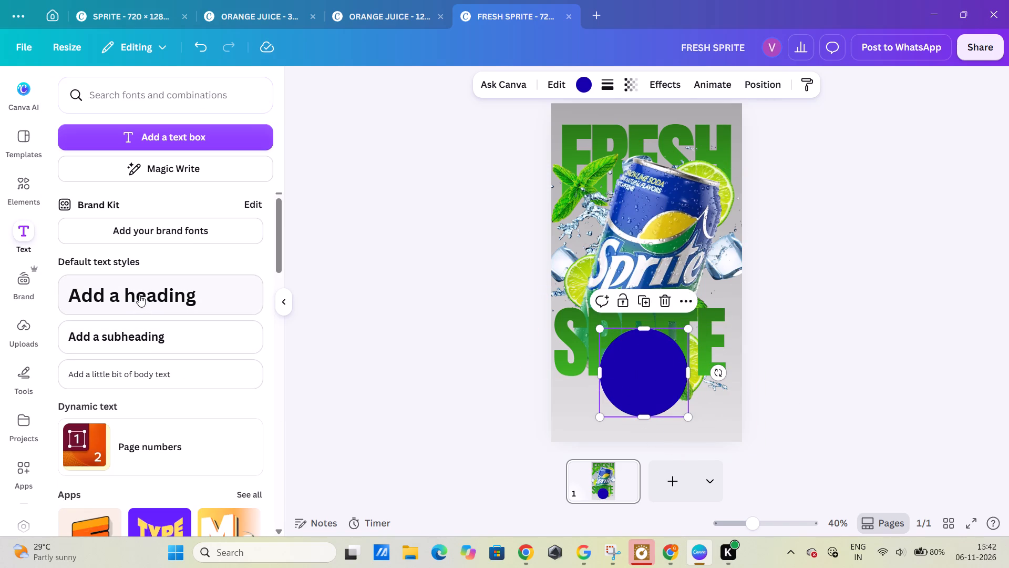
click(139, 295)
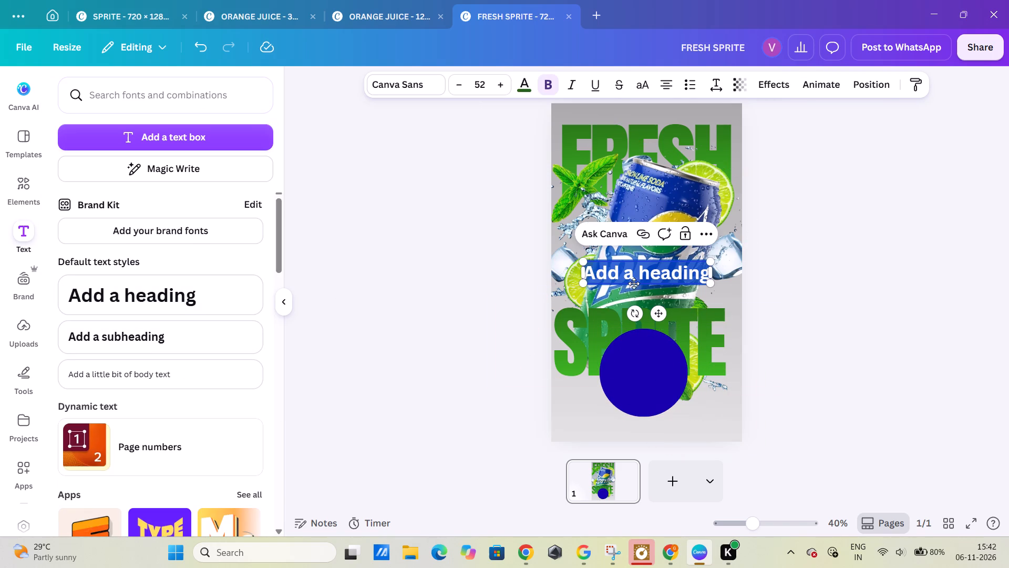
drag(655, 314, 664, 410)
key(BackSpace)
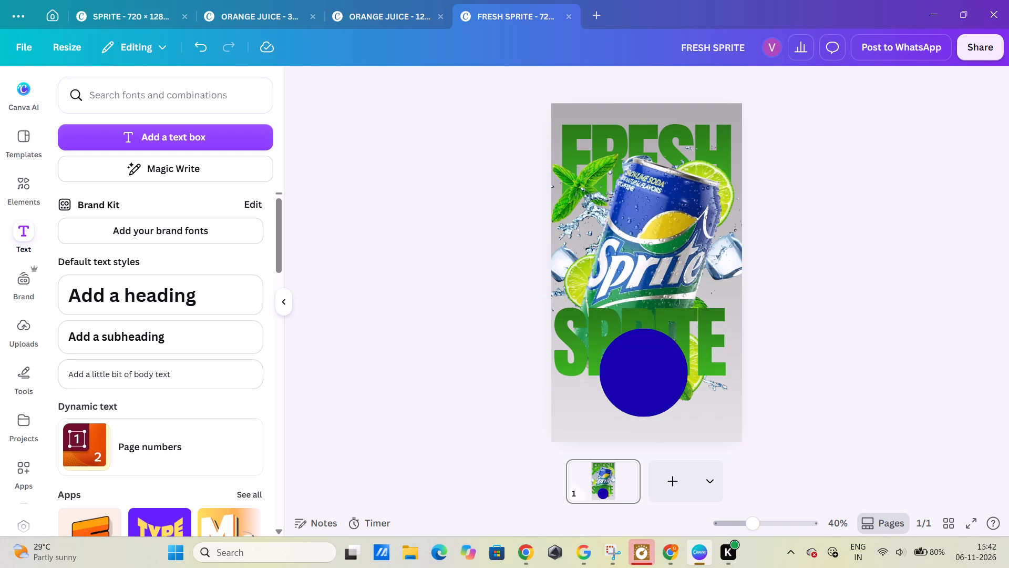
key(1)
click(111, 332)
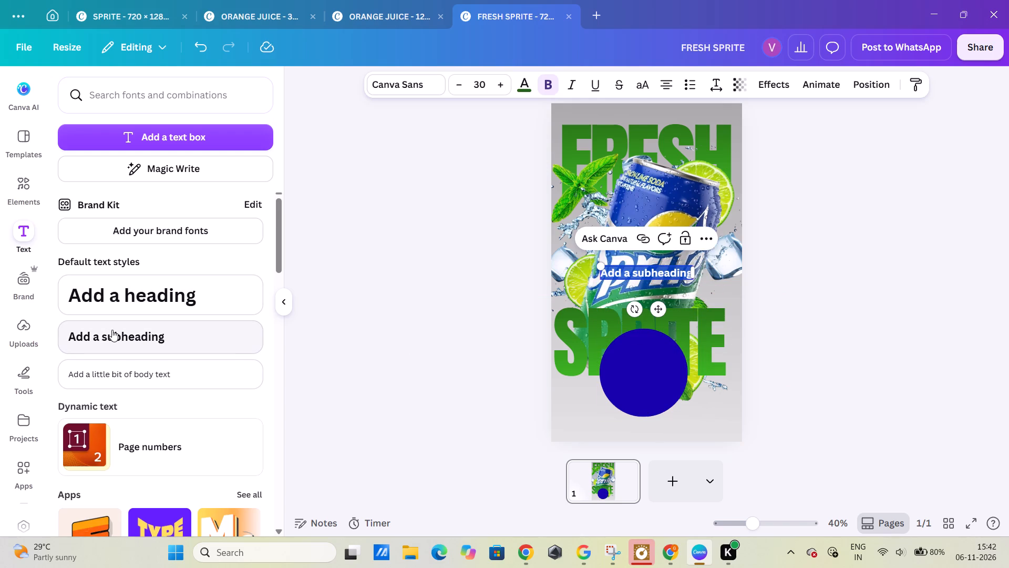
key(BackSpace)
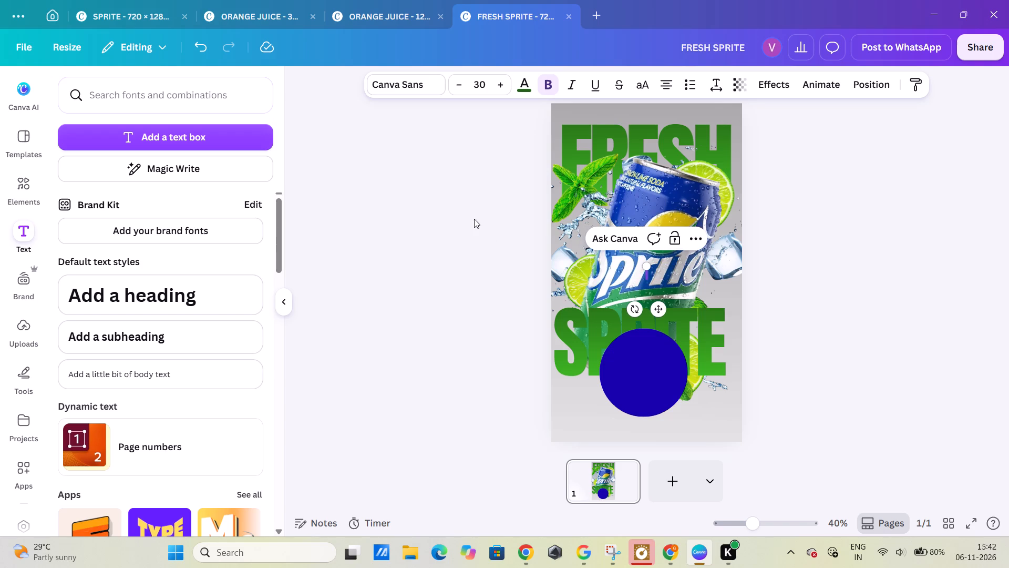
Add a heading reading "15.00 RS" and place it on the upper half of the blue circle.
click(233, 296)
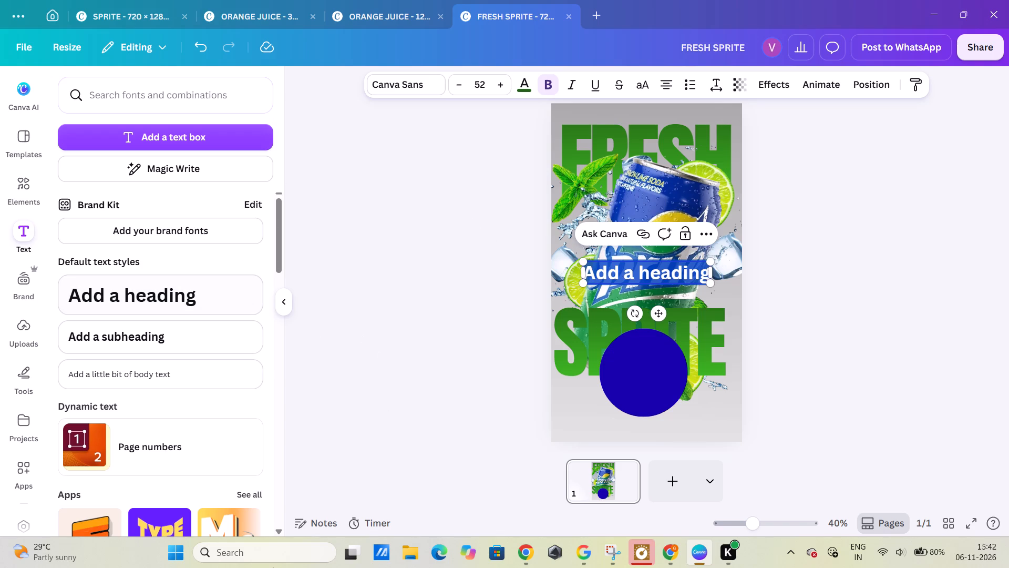
text(15.00)
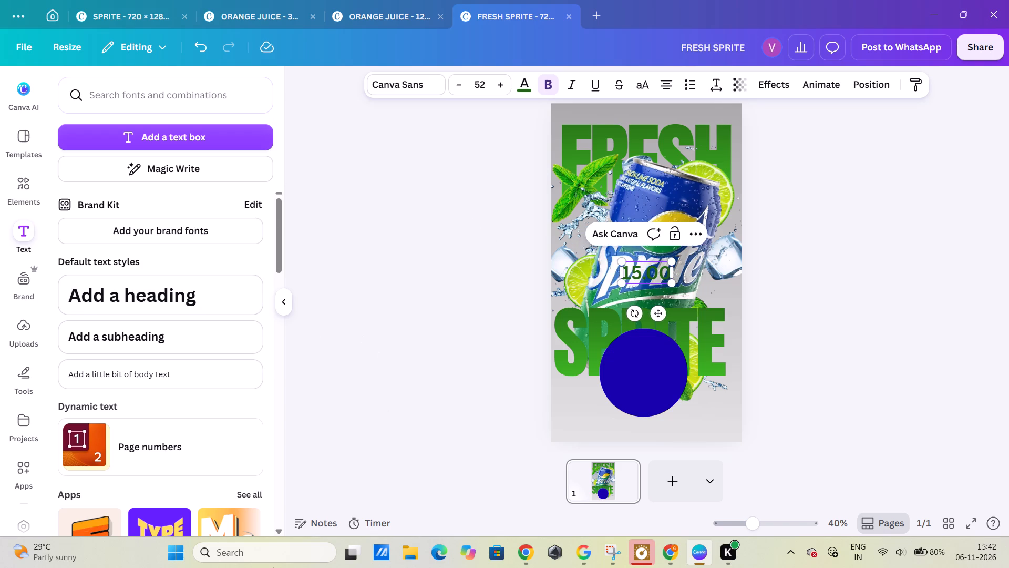
key(space)
text(RS)
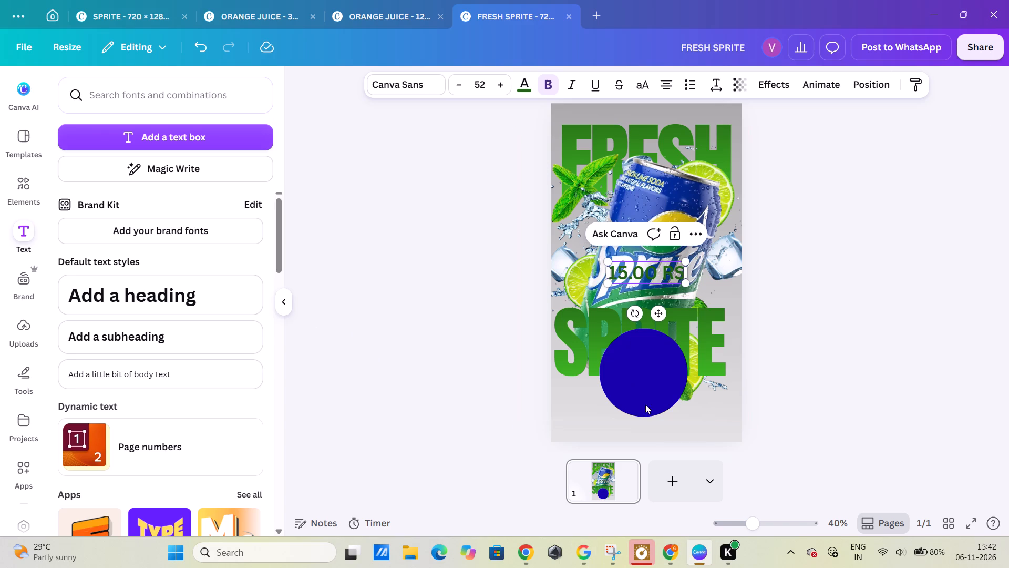
drag(653, 311, 652, 352)
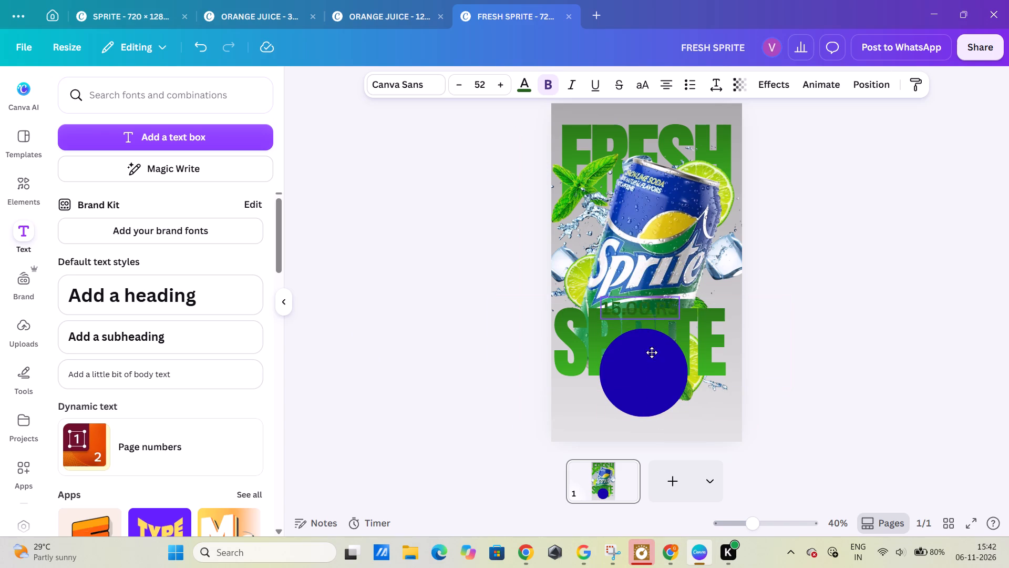
drag(652, 352, 657, 397)
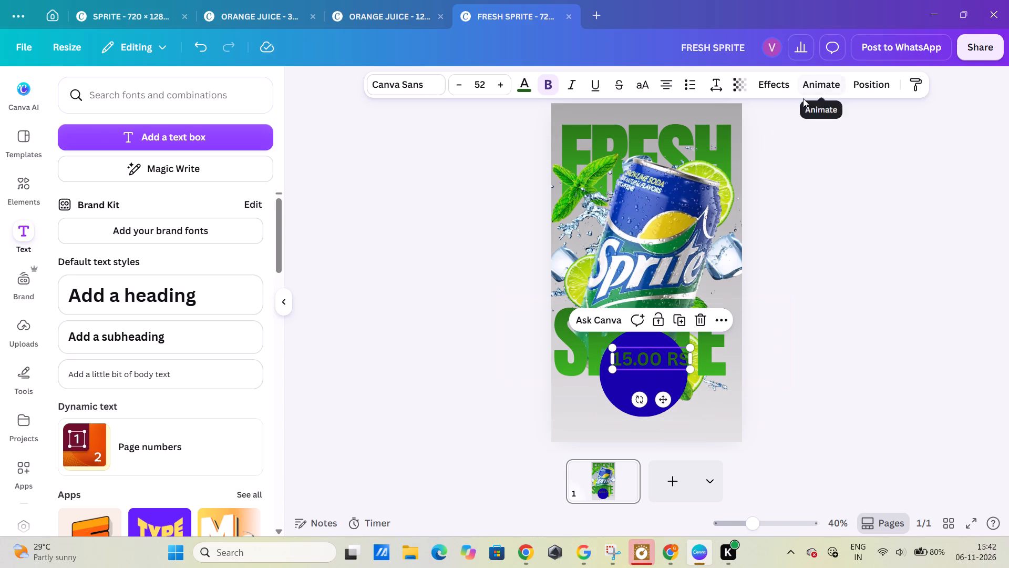
Tighten the letter spacing of the 15.00 RS text to -106.
click(722, 88)
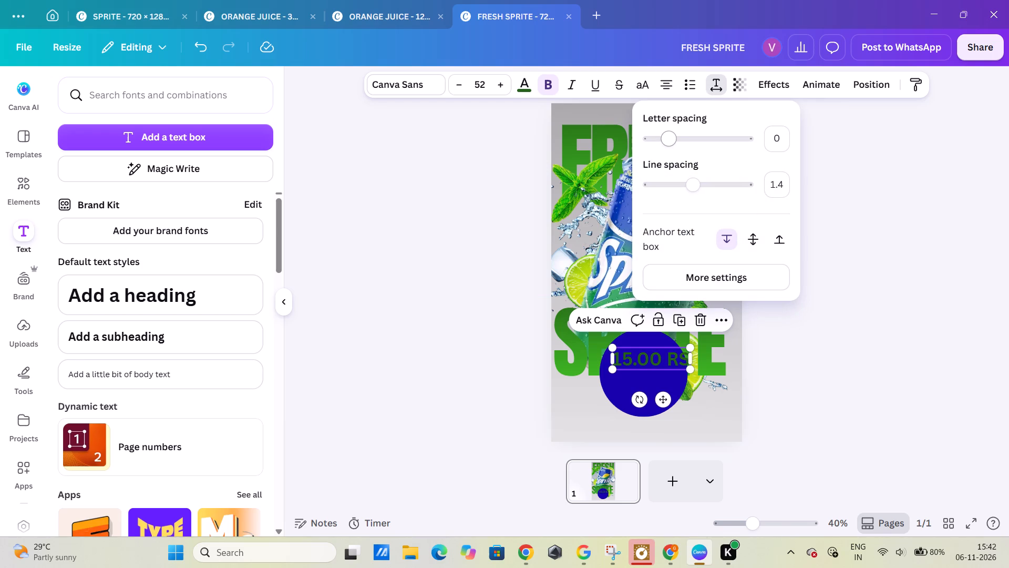
click(661, 141)
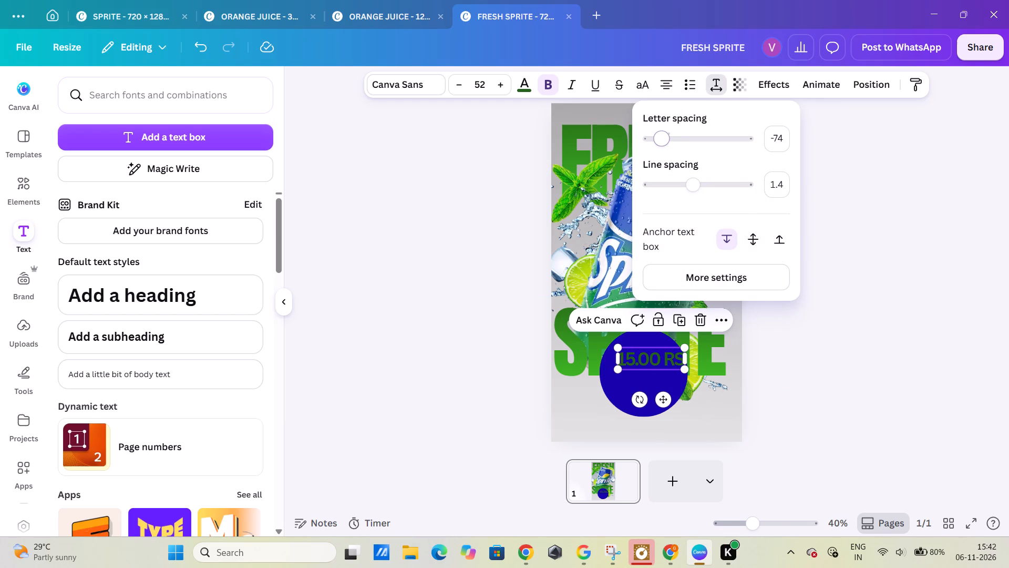
click(650, 140)
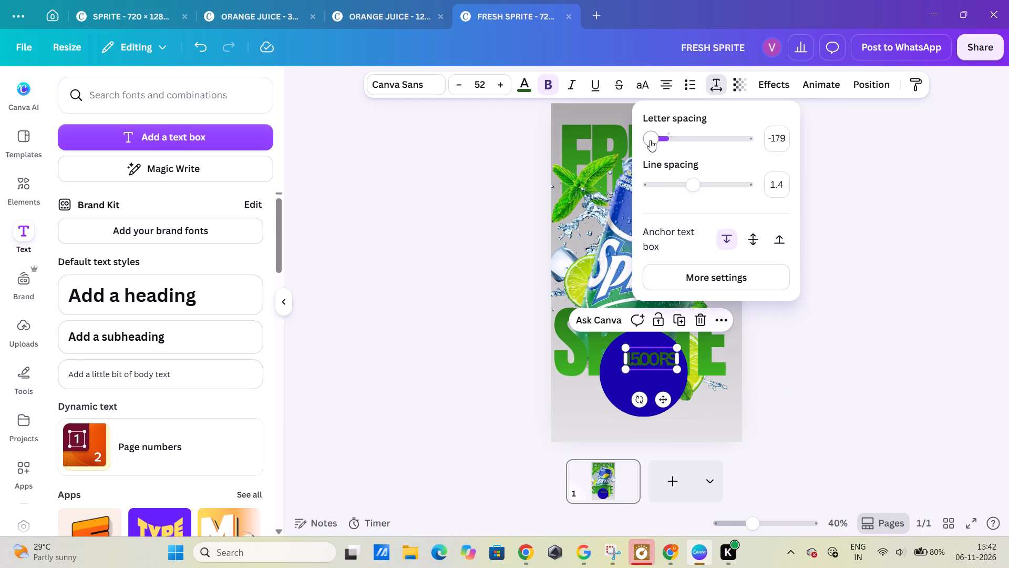
click(655, 140)
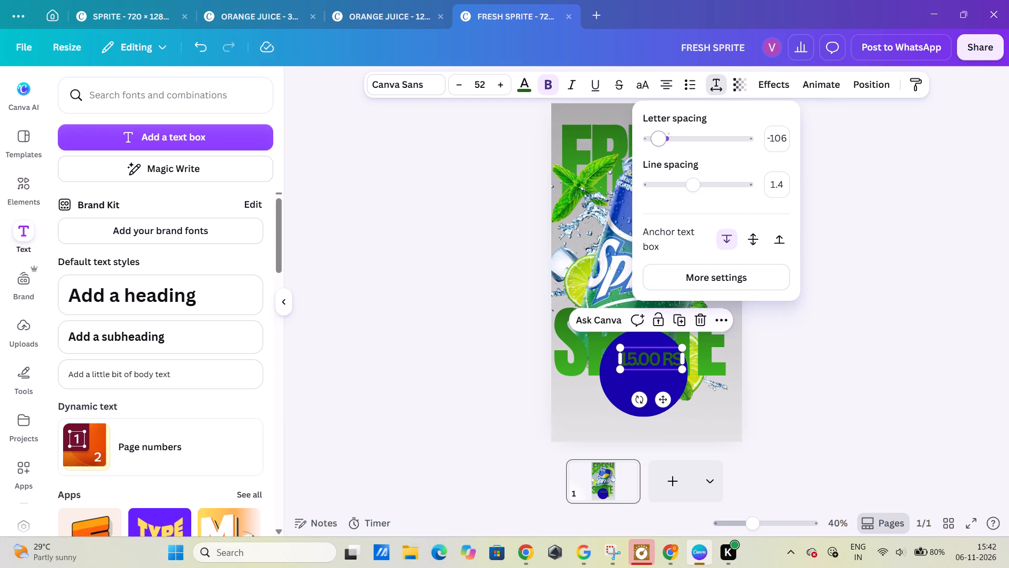
Colour the 15.00 RS text with the Olive yellow-green from the lime photo colours.
triple_click(665, 350)
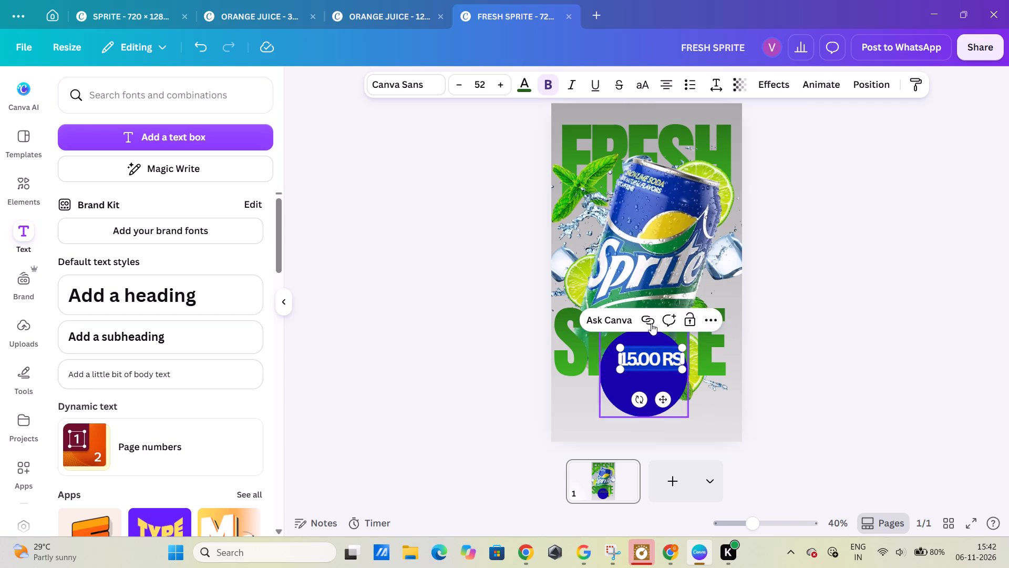
click(521, 82)
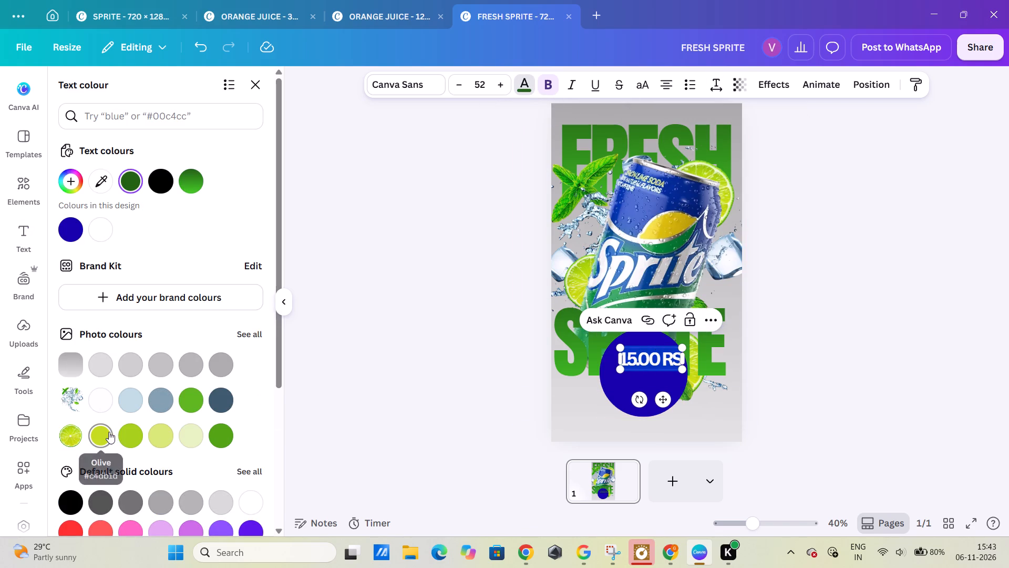
click(107, 432)
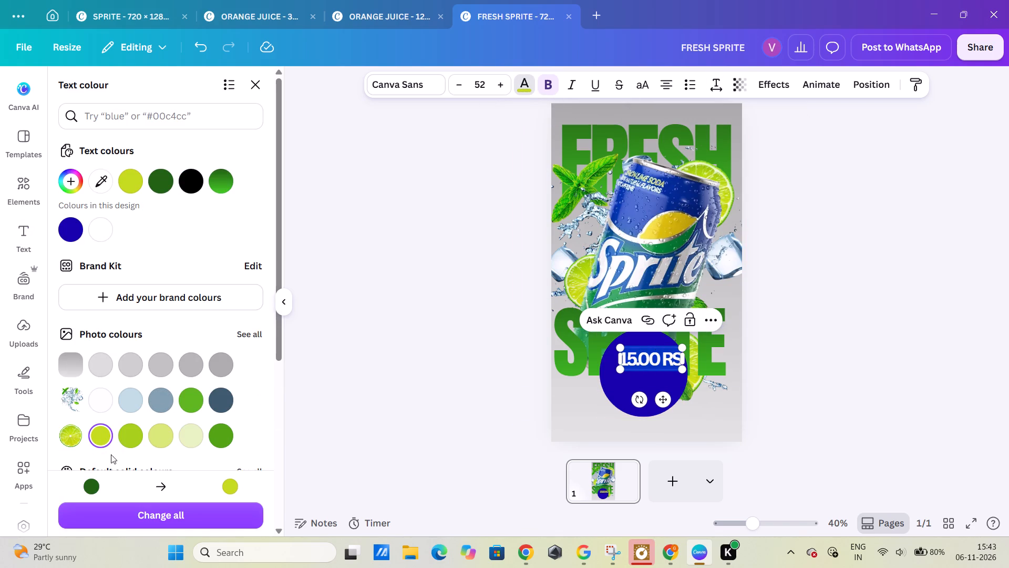
scroll(157, 429, down, 5)
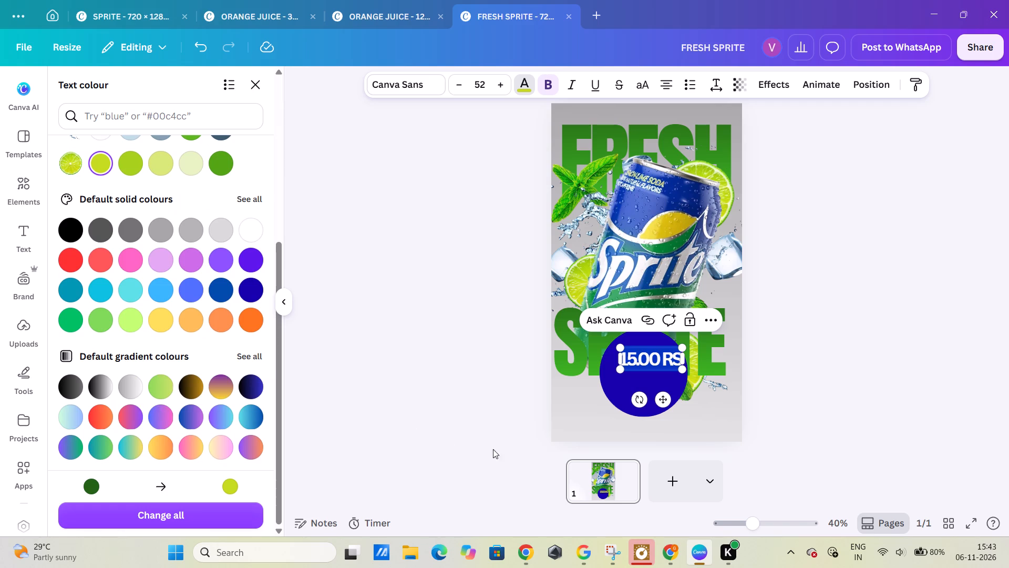
click(626, 388)
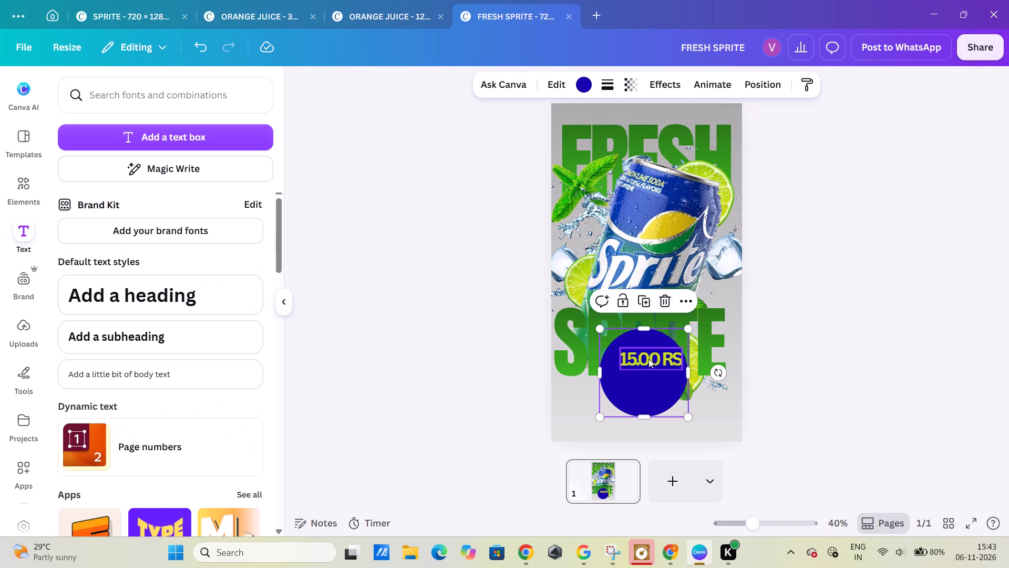
Centre the 15.00 RS text within the blue circle.
drag(651, 356, 639, 368)
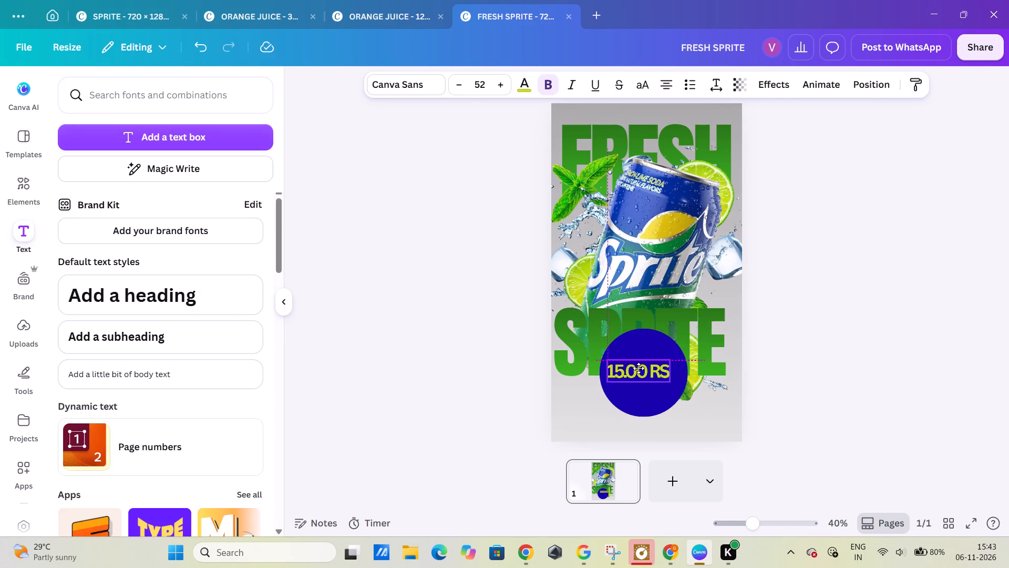
drag(639, 368, 645, 369)
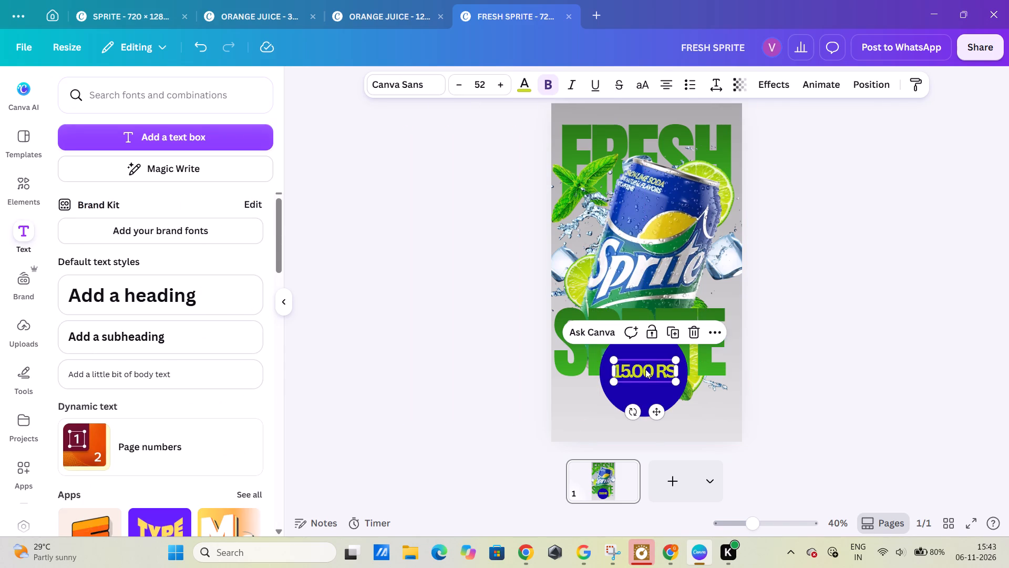
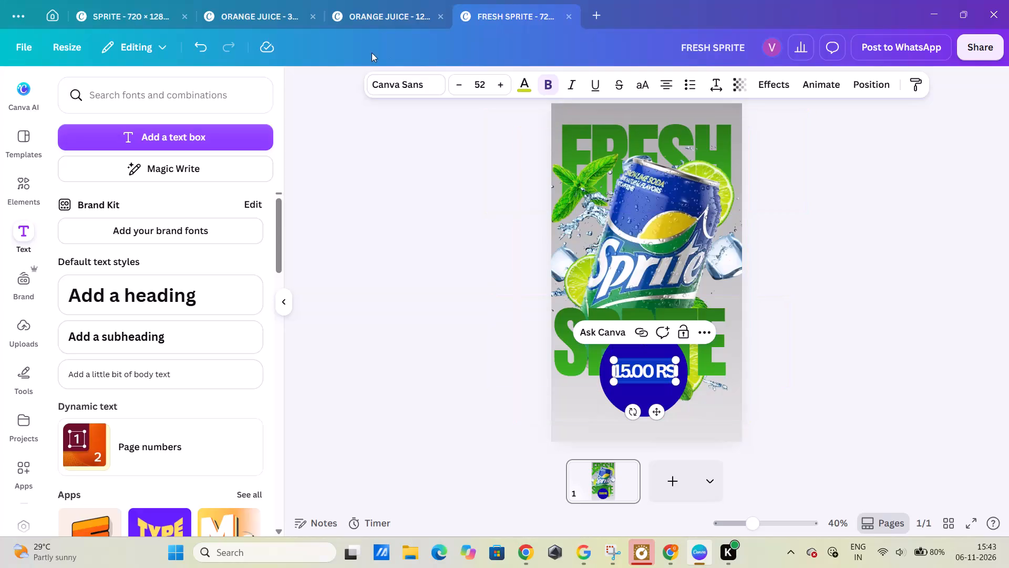
Set the font of the 15.00 RS text to Anton.
click(399, 79)
click(117, 297)
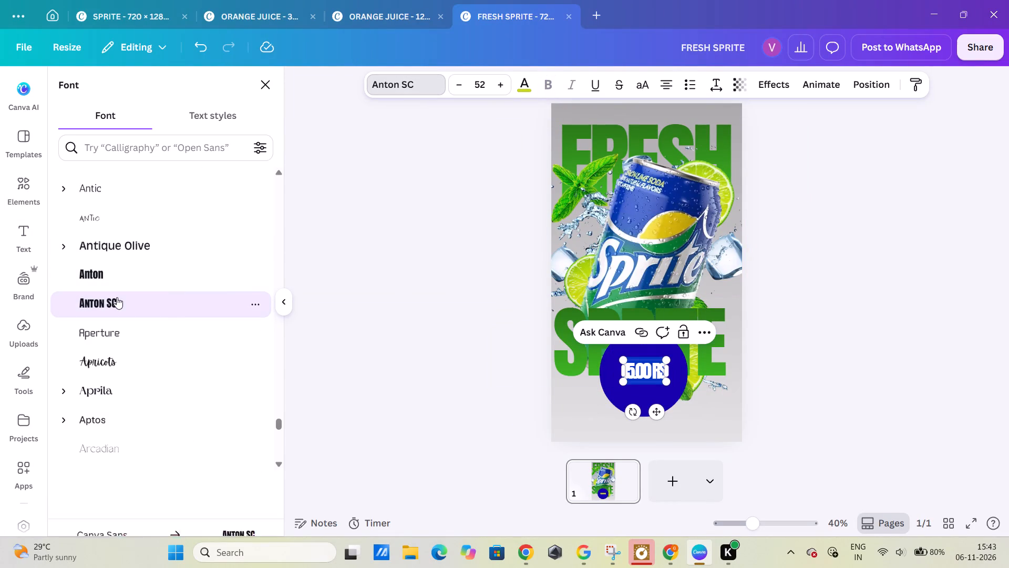
click(116, 270)
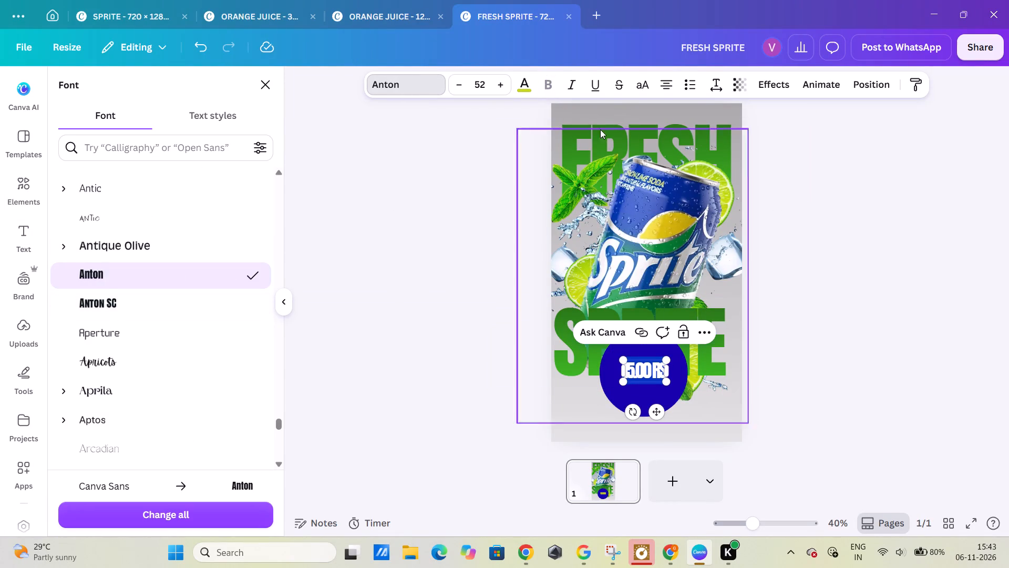
Loosen the letter spacing of the 15.00 RS text to -16.
click(723, 87)
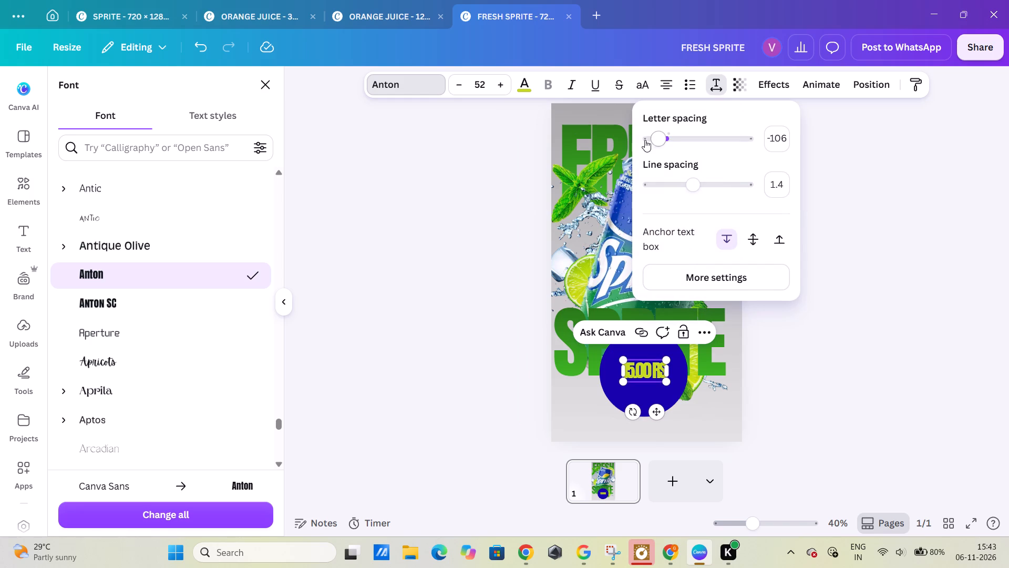
click(666, 137)
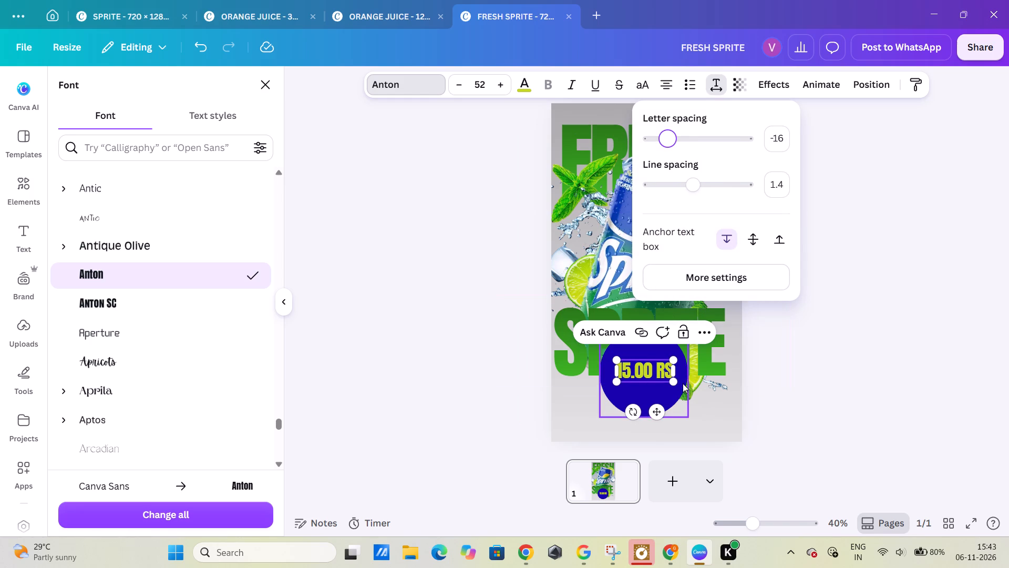
Enlarge the 15.00 RS text to size 68 and centre it within the blue circle.
drag(671, 379, 693, 391)
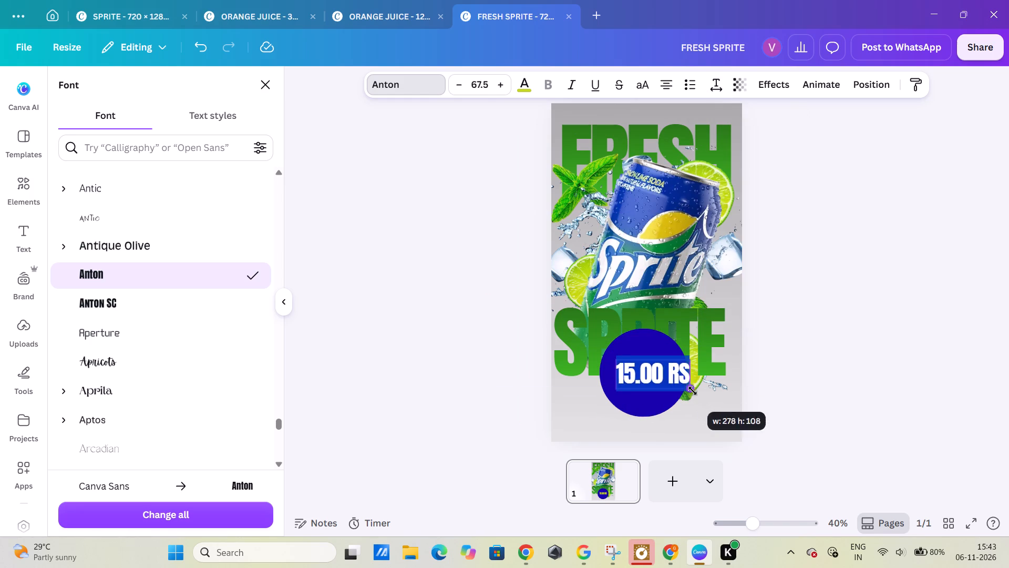
drag(693, 391, 696, 393)
drag(673, 379, 655, 370)
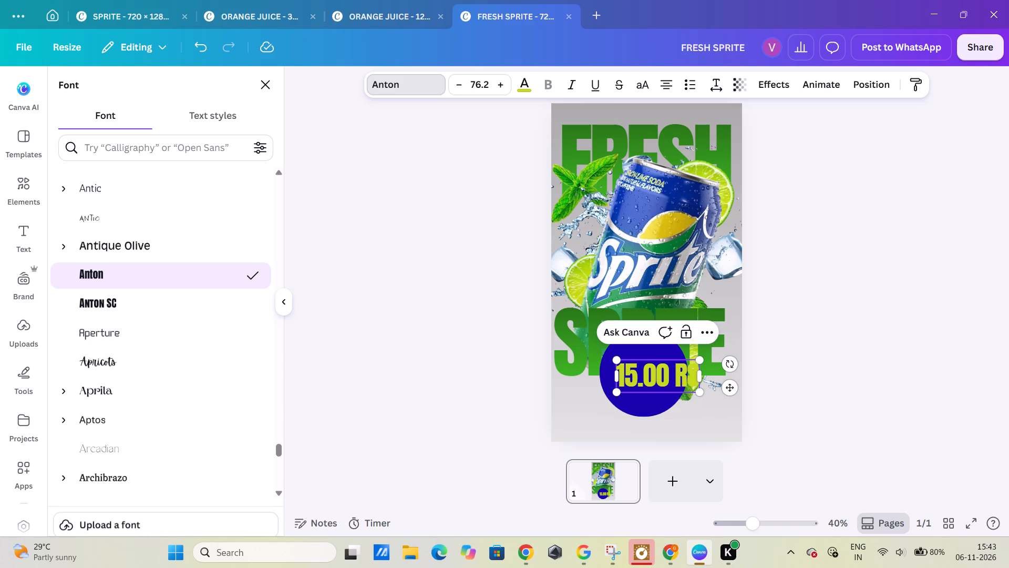
drag(729, 392, 701, 383)
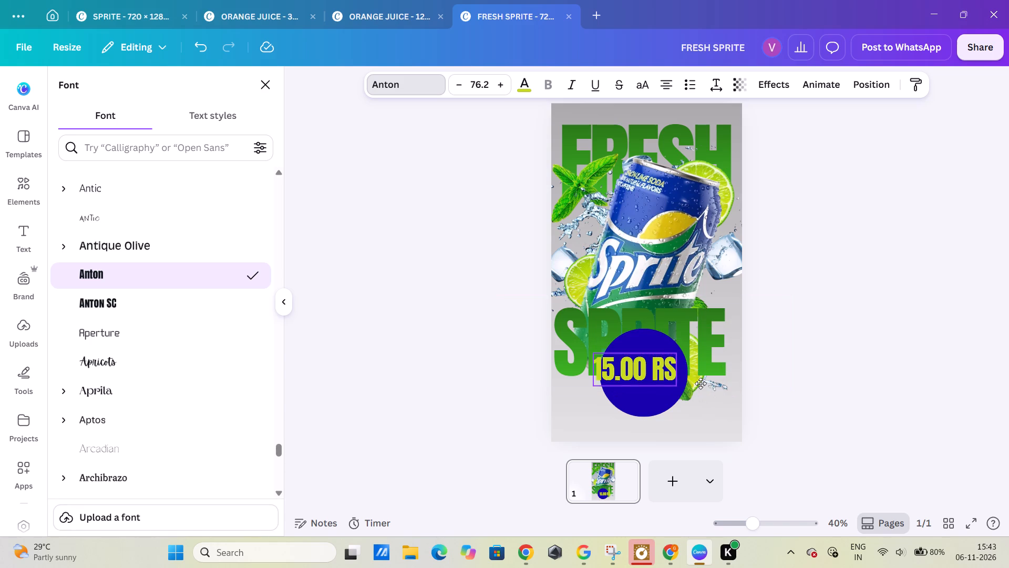
drag(701, 383, 710, 387)
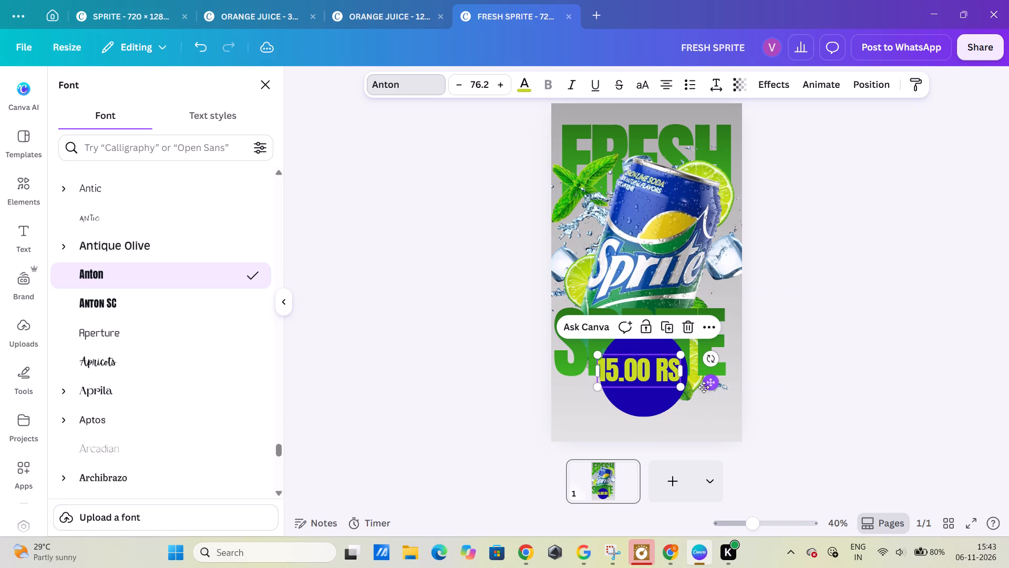
drag(682, 387, 672, 383)
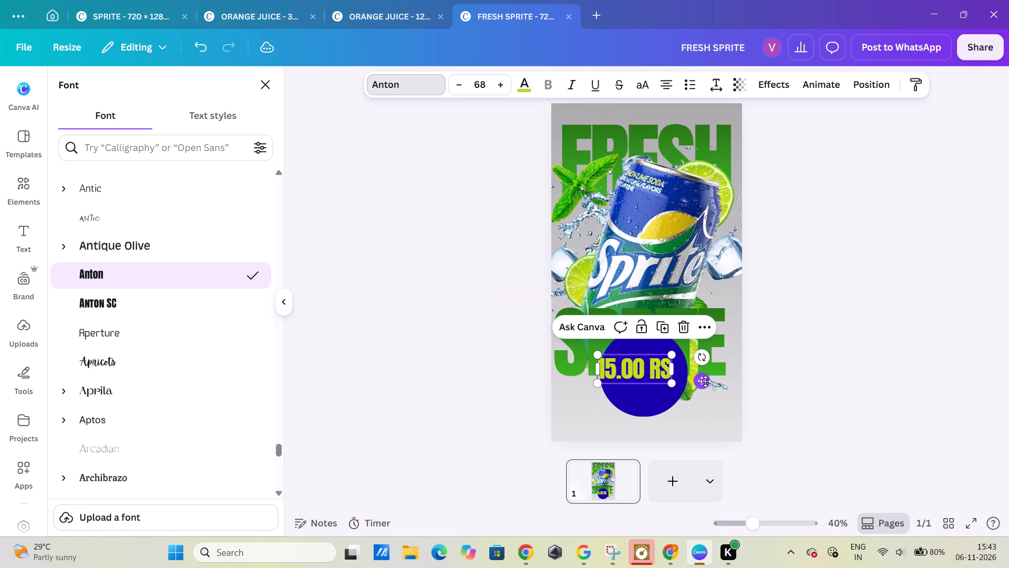
drag(705, 381, 711, 381)
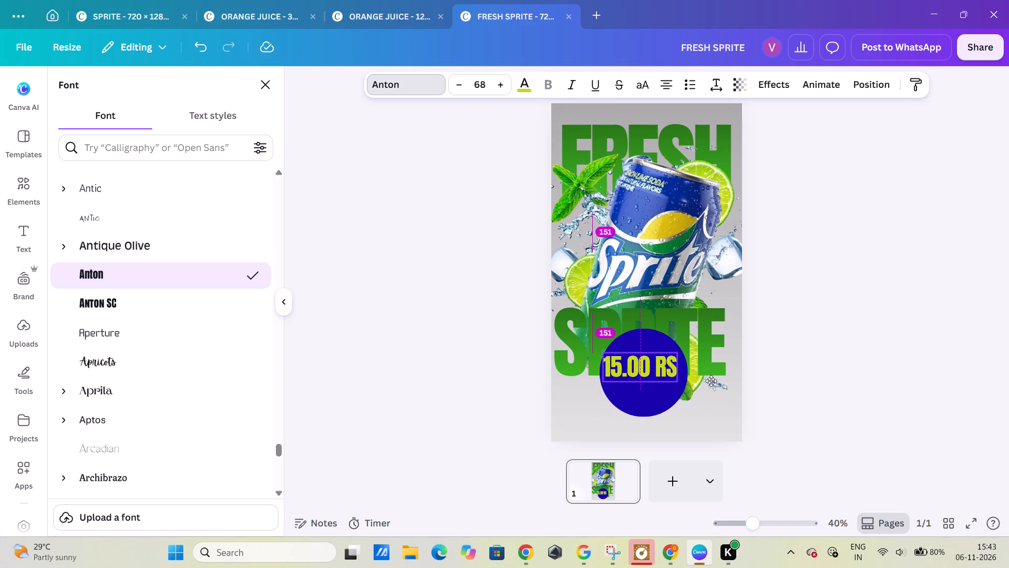
drag(711, 381, 715, 385)
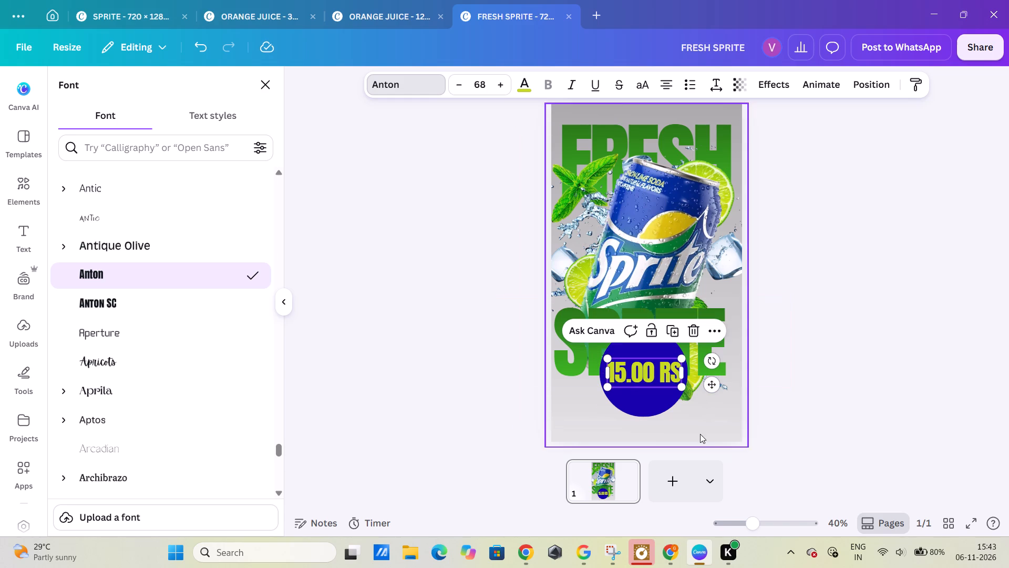
click(793, 400)
click(826, 252)
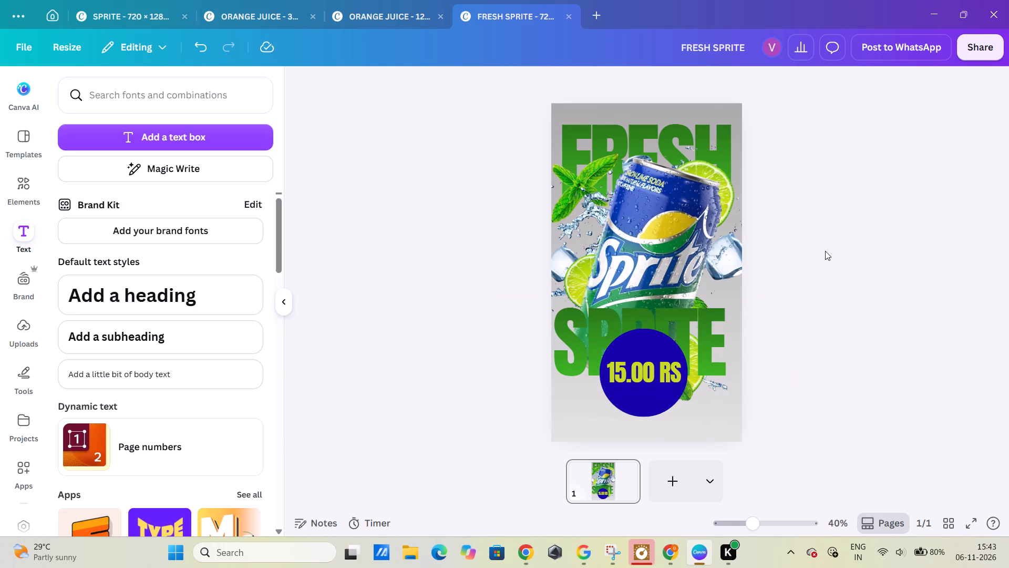
Group the blue circle and the 15.00 RS text into one price badge.
click(619, 343)
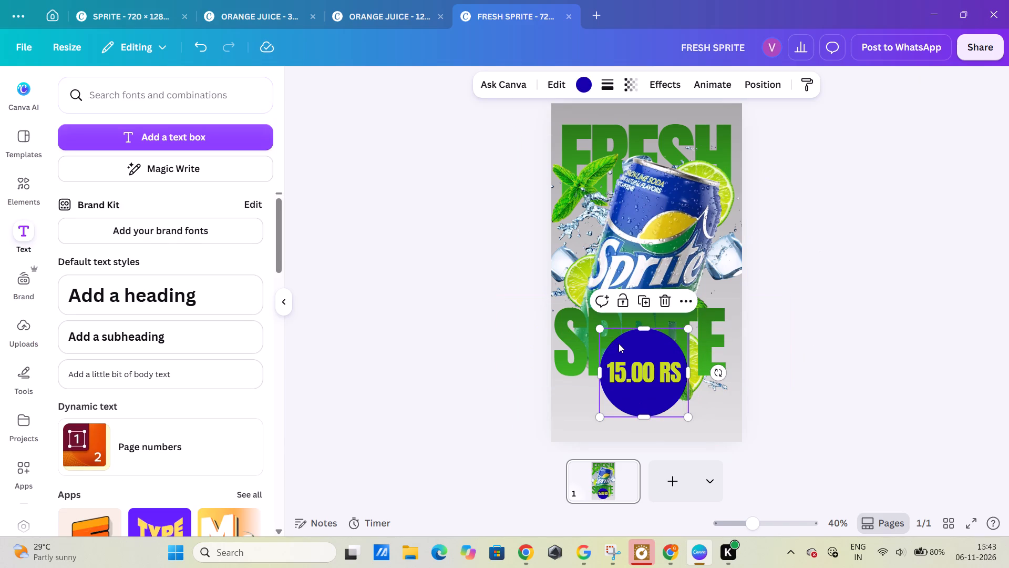
click(644, 359)
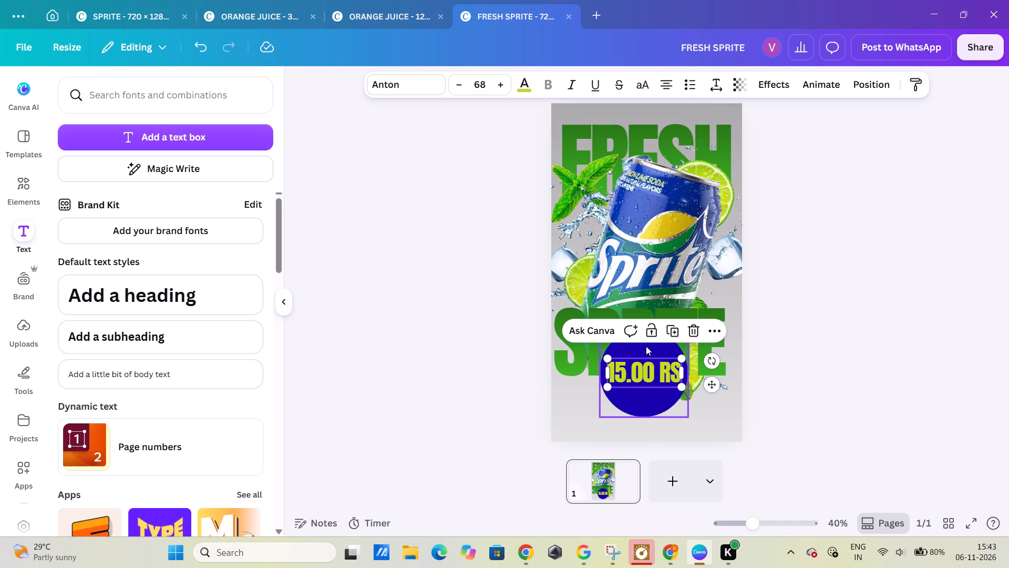
click(646, 346)
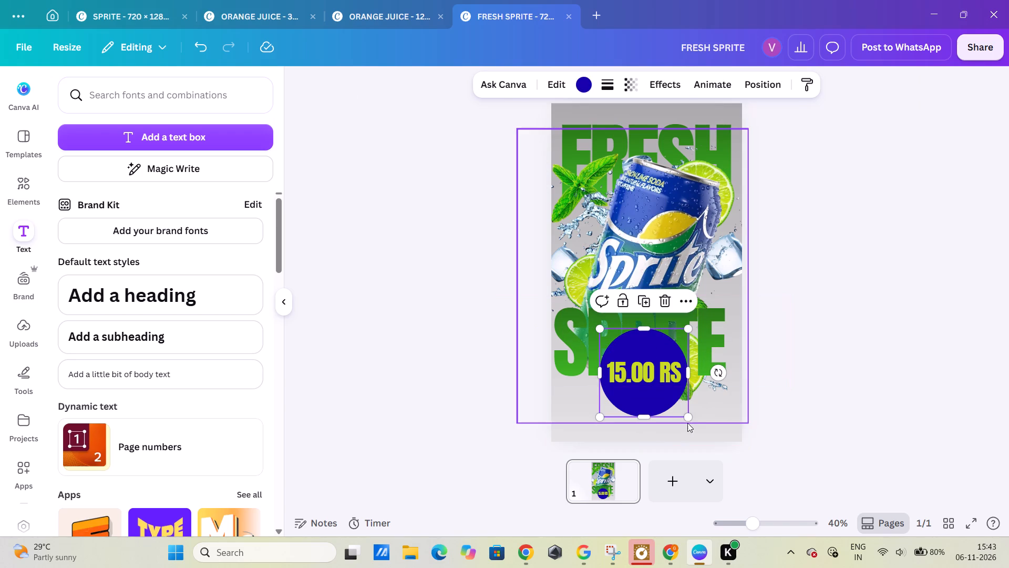
click(799, 427)
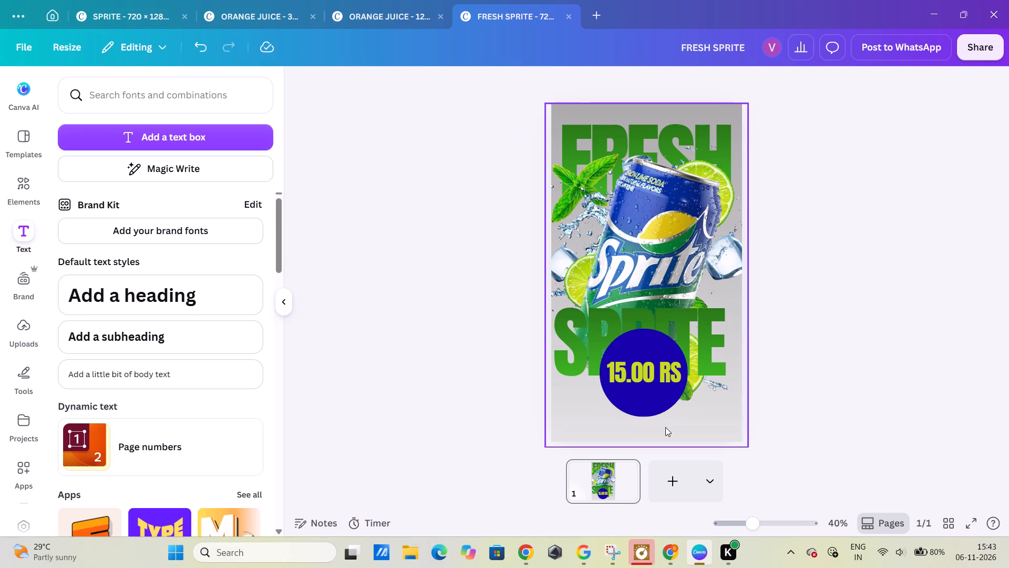
drag(665, 427, 665, 388)
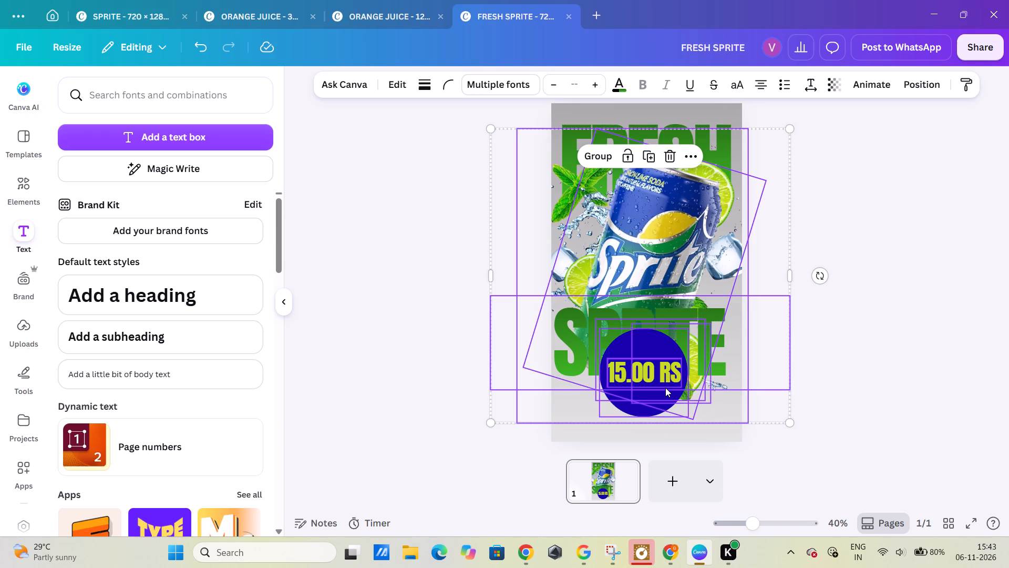
click(866, 368)
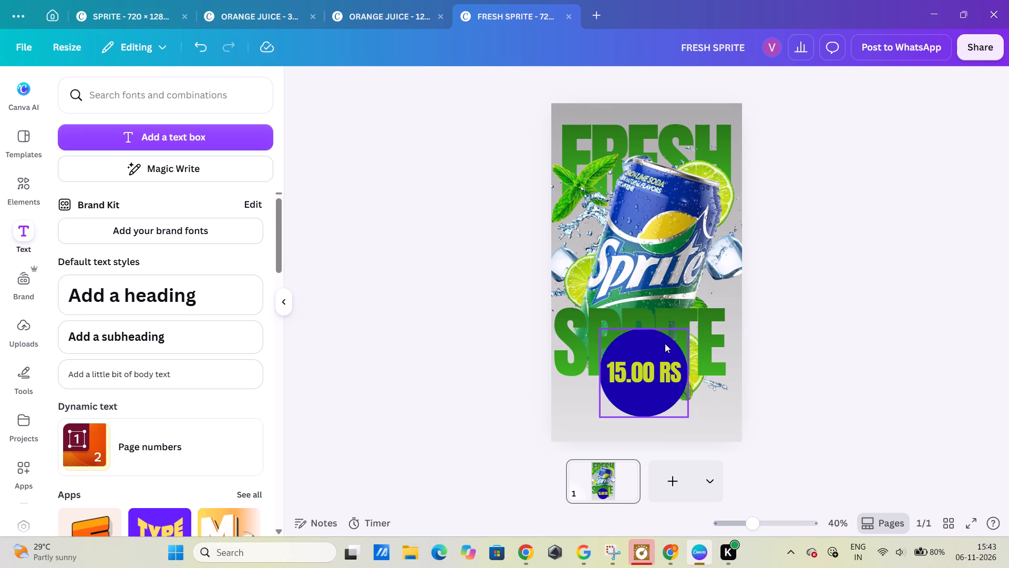
click(664, 346)
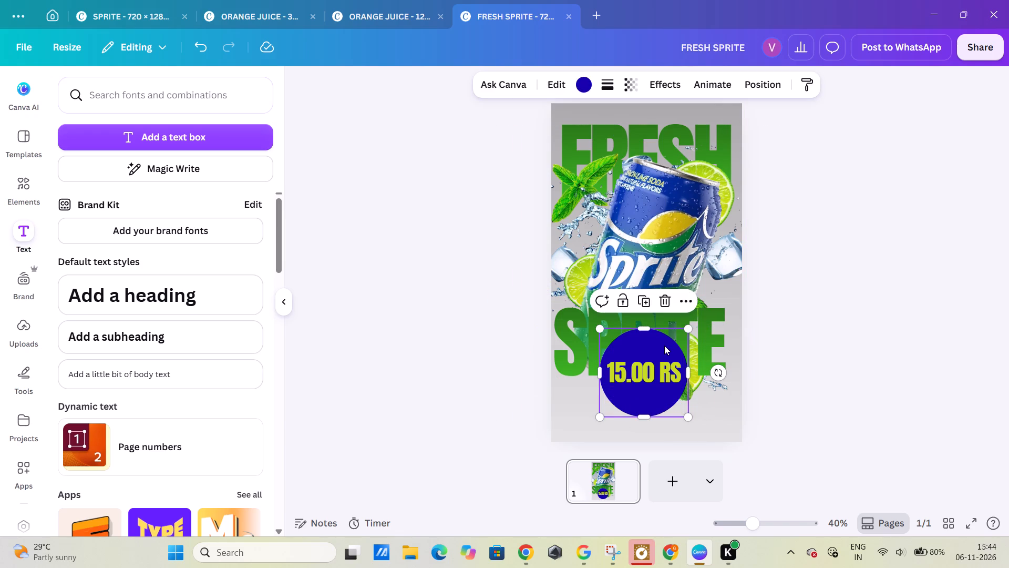
shift+click(661, 358)
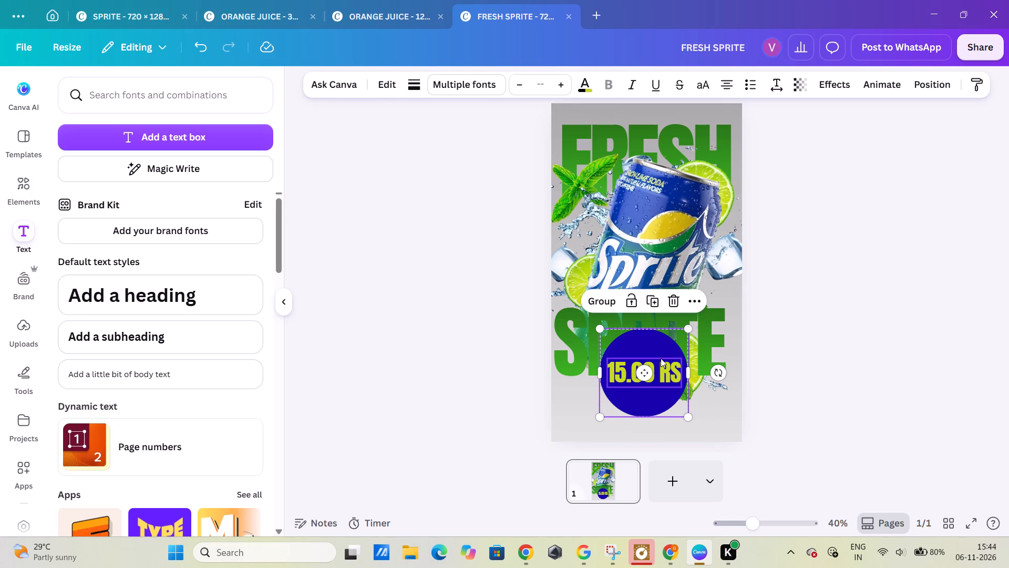
click(608, 300)
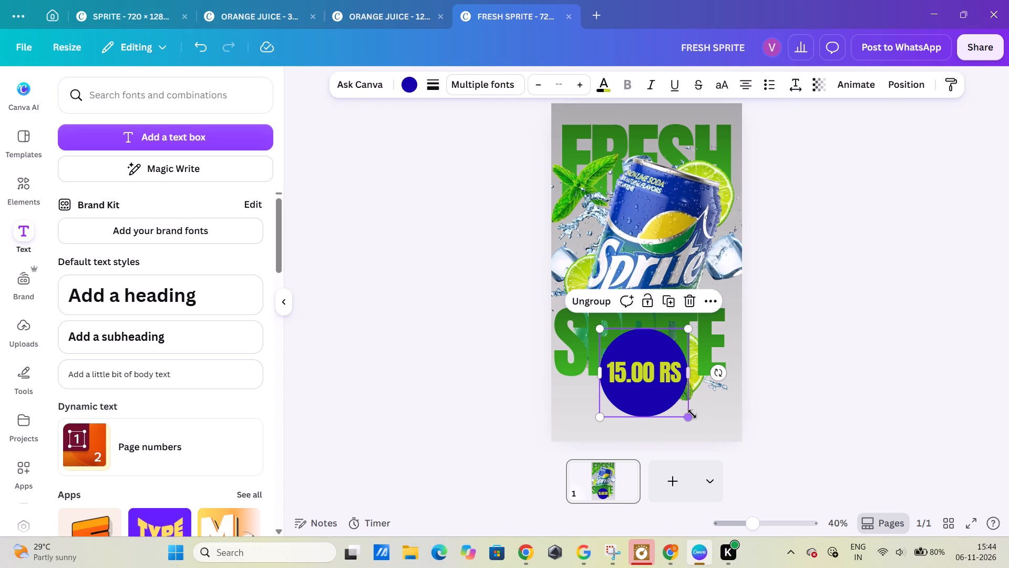
Shrink the grouped price badge to a small circle and place it over the lower right corner of the E in SPRITE.
drag(692, 414, 655, 373)
drag(623, 349, 624, 301)
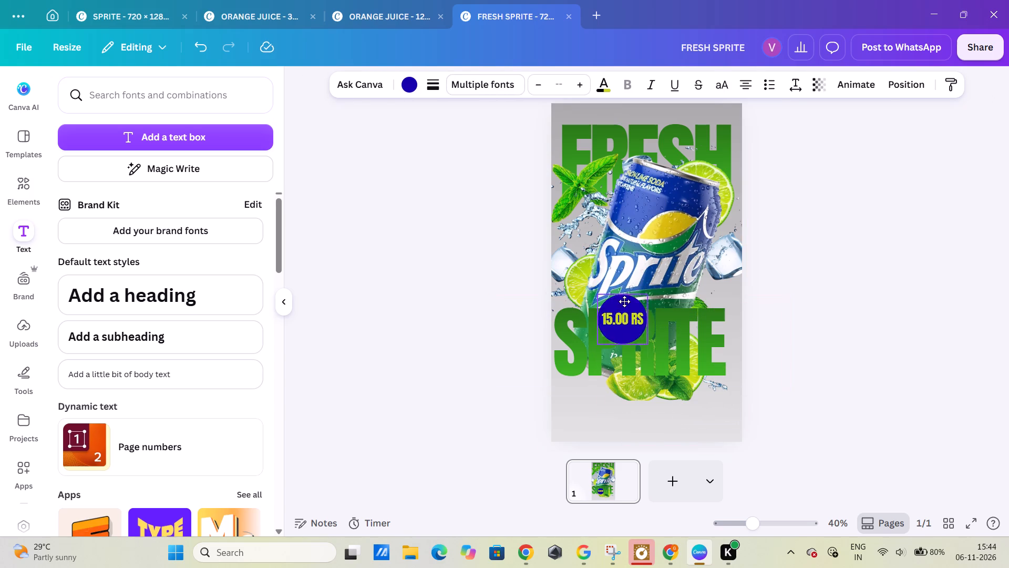
drag(624, 301, 709, 482)
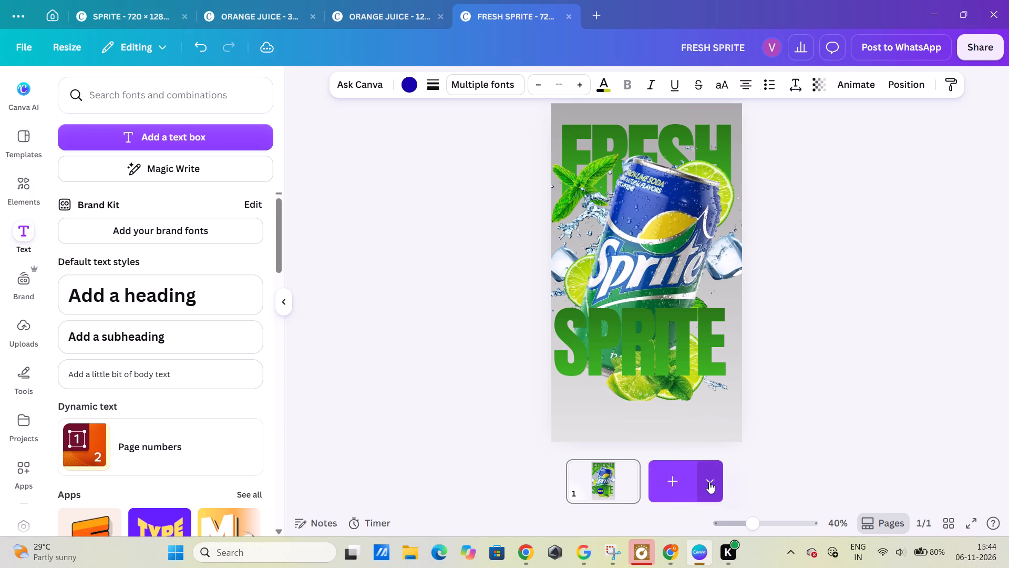
drag(709, 482, 705, 403)
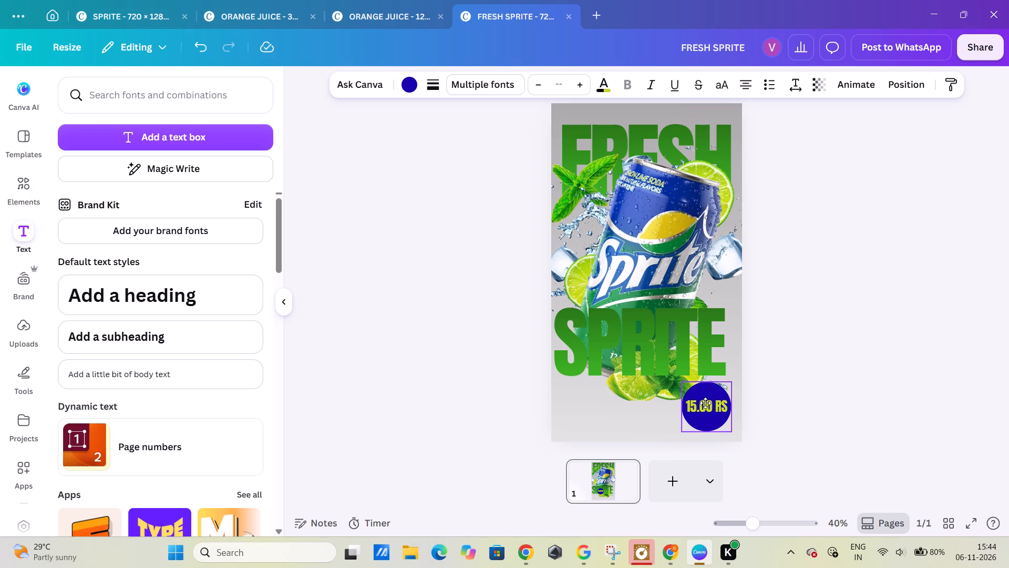
drag(705, 403, 693, 399)
drag(720, 428, 714, 408)
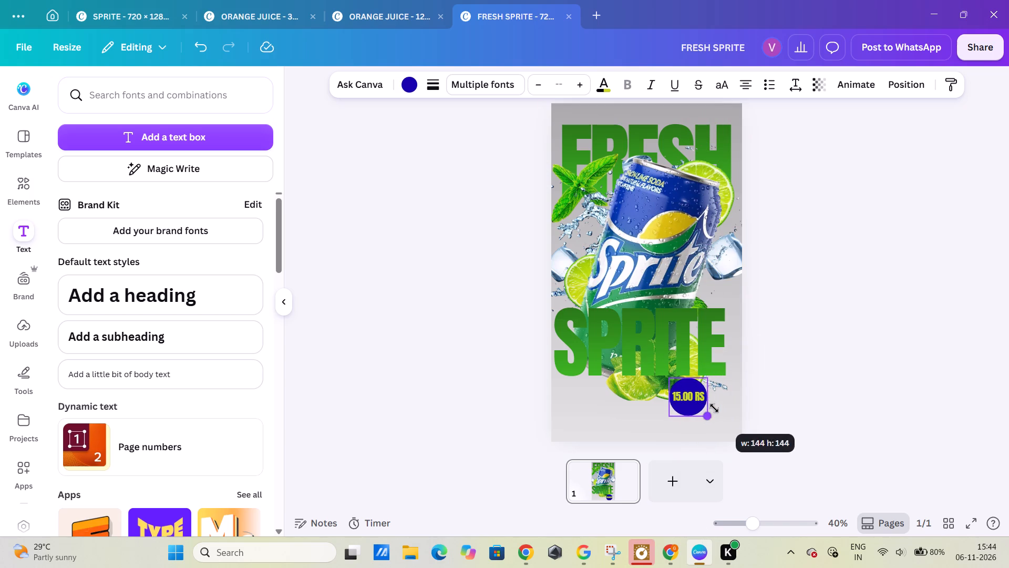
drag(714, 408, 713, 406)
drag(687, 389, 616, 388)
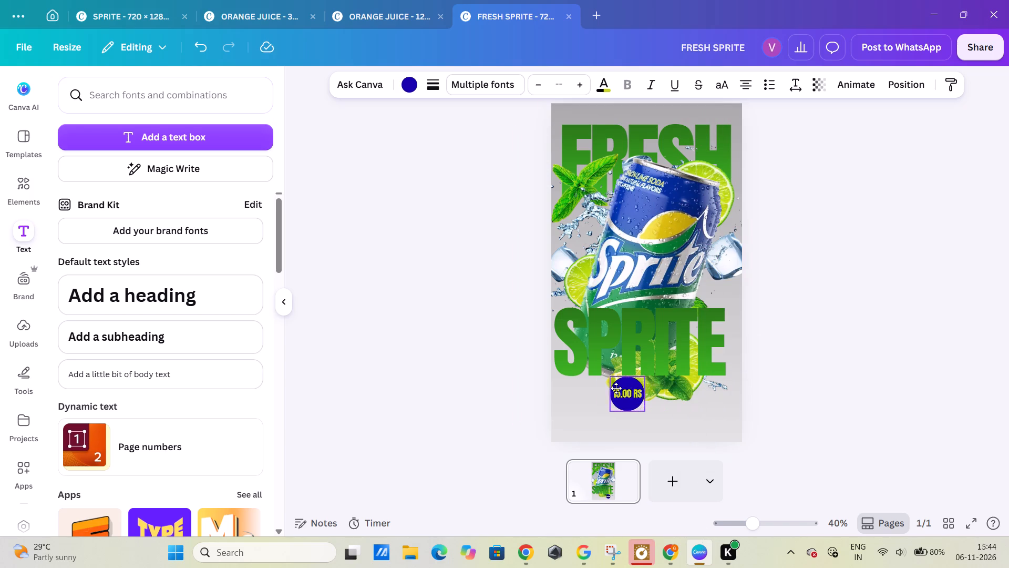
drag(616, 388, 722, 363)
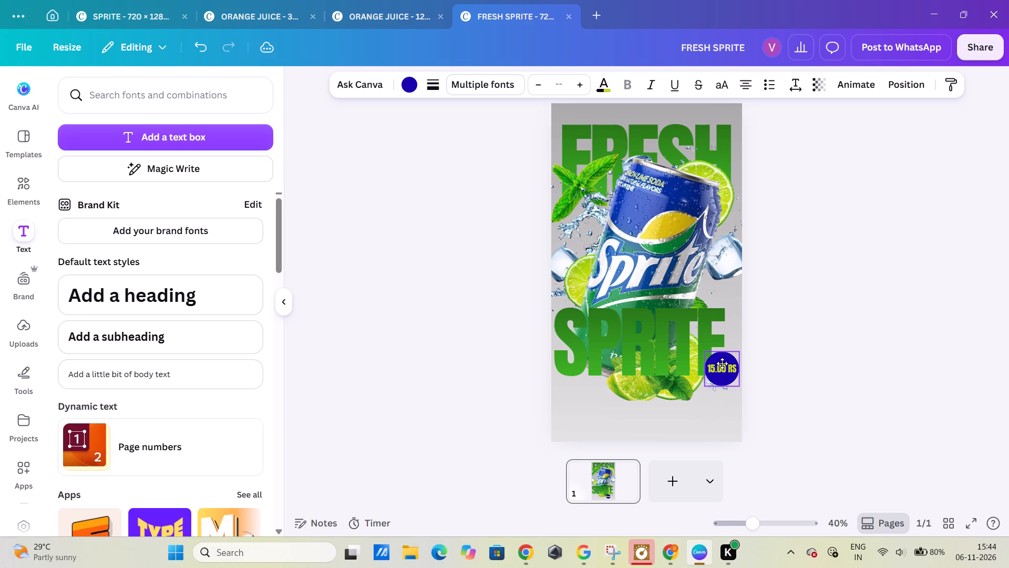
drag(722, 363, 719, 368)
click(841, 409)
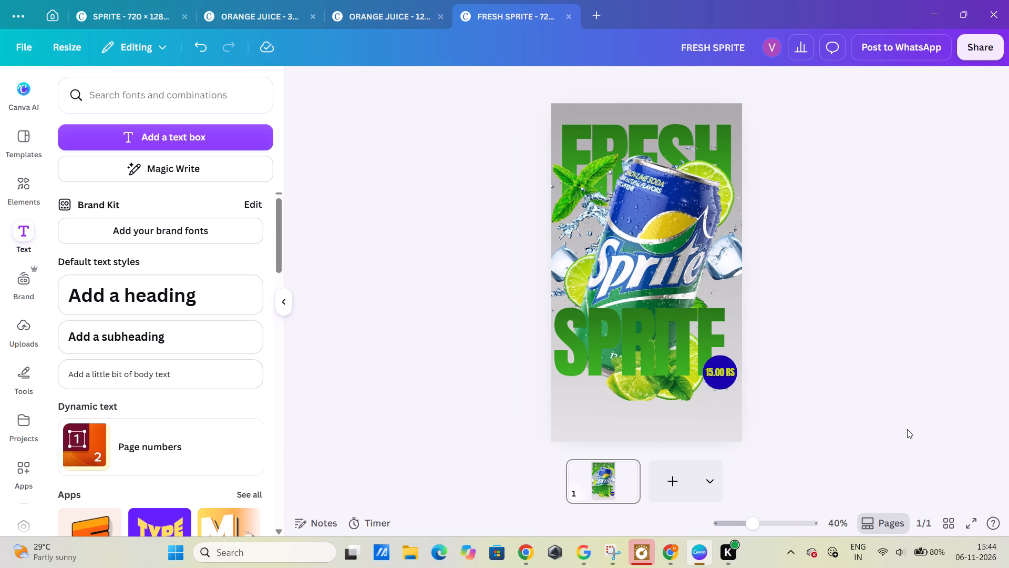
Switch to Chrome and examine the Sprite reference poster and related product poster designs on Pinterest.
click(521, 561)
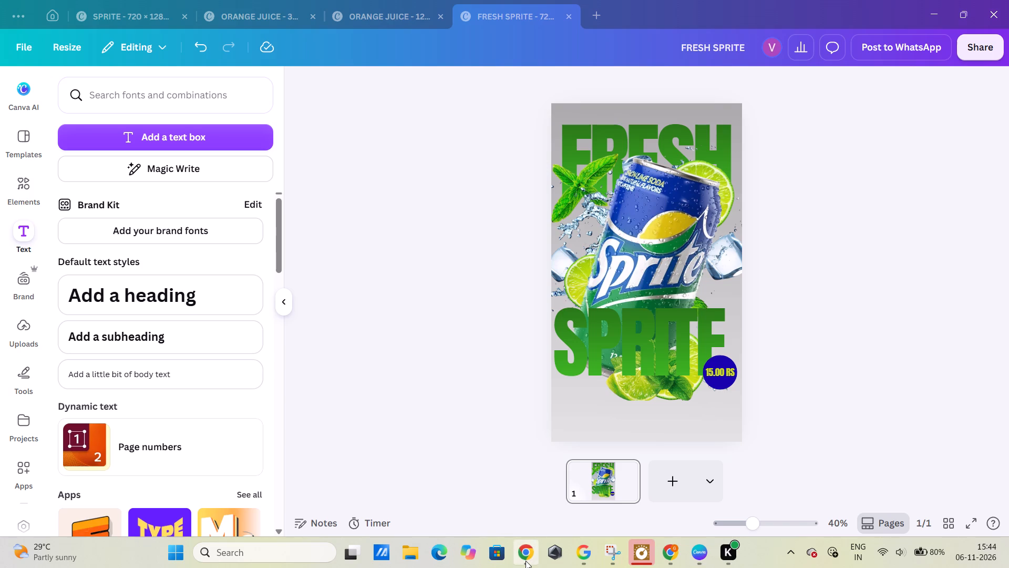
click(515, 551)
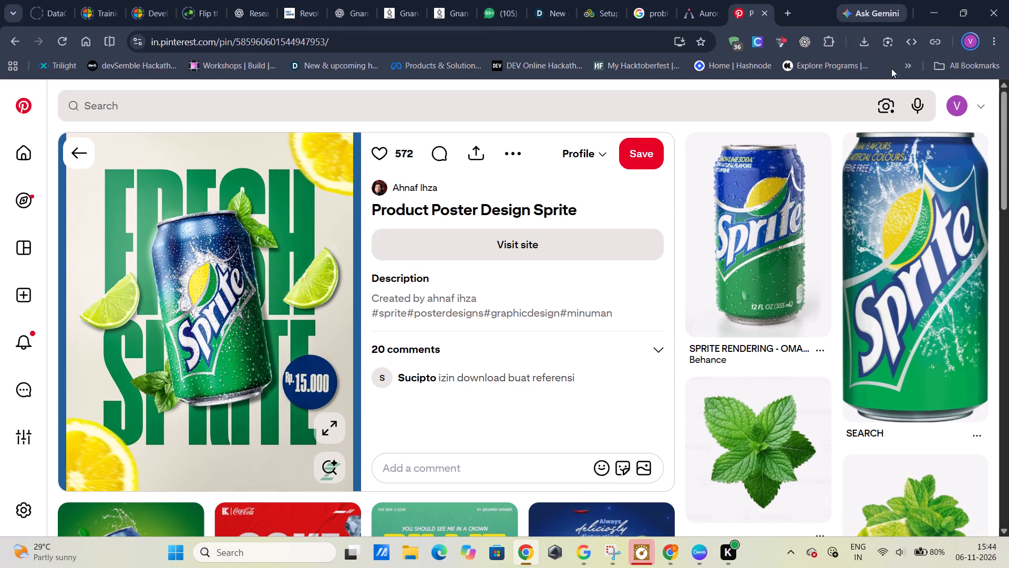
scroll(805, 239, down, 5)
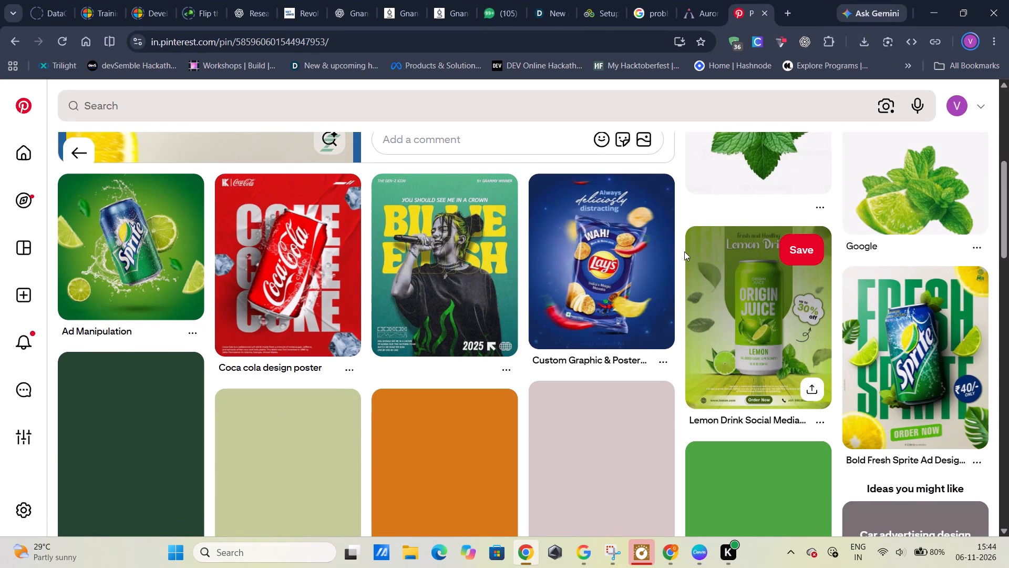
scroll(652, 253, down, 2)
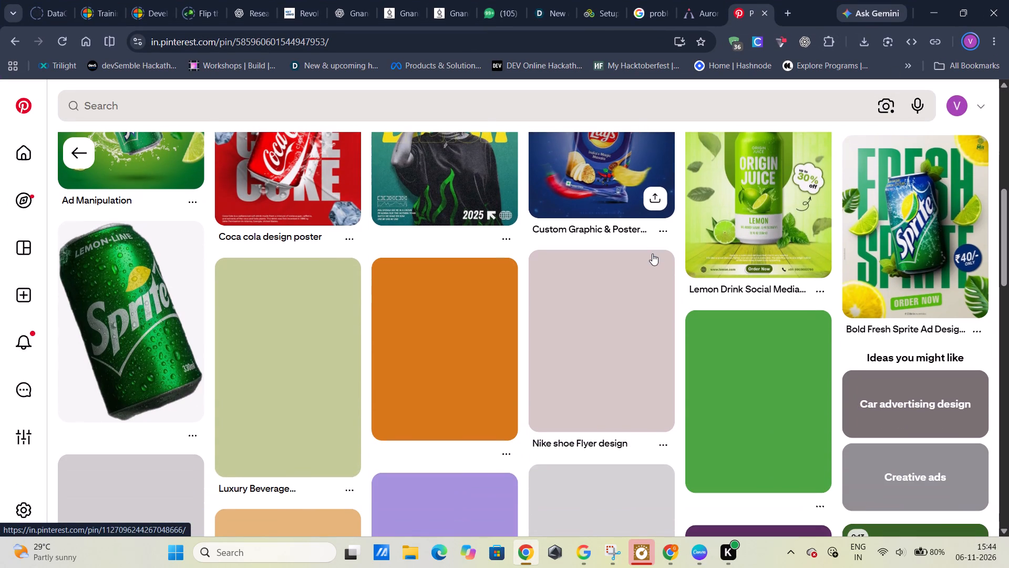
click(926, 9)
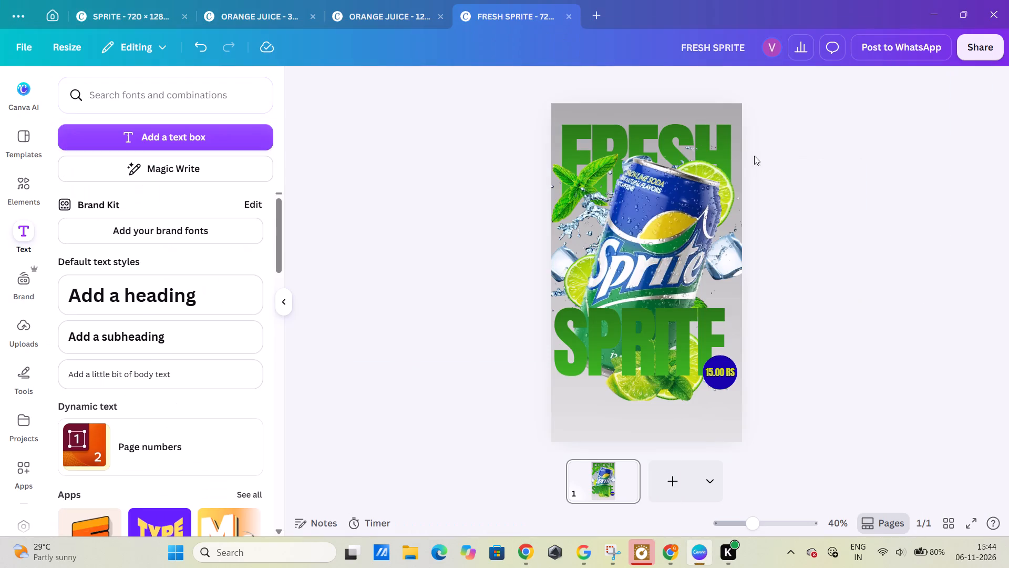
Add the recently used blurred black shadow graphic, rotate it clockwise, and place it below the can near the SPRITE heading's lower edge.
click(24, 196)
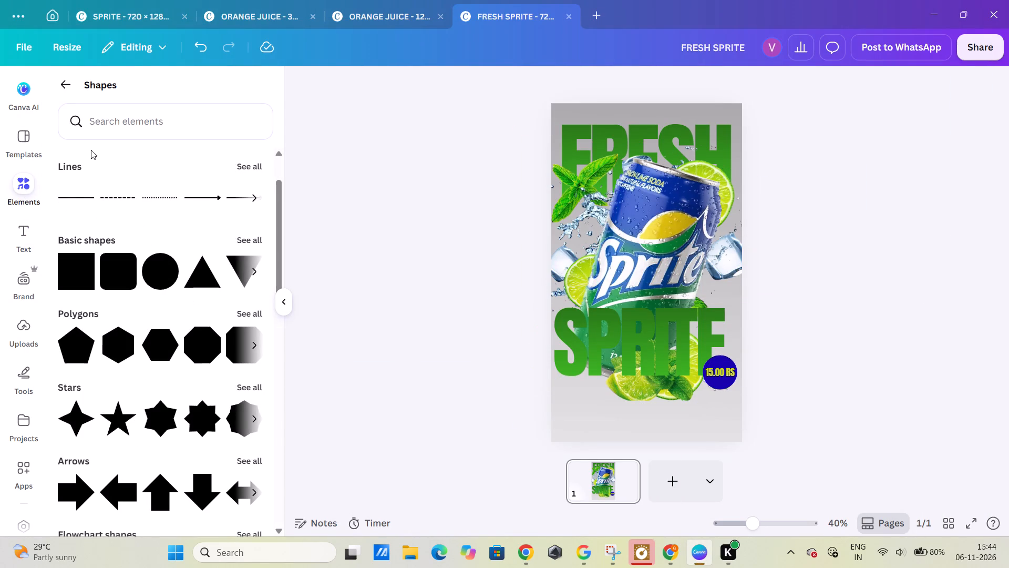
click(57, 90)
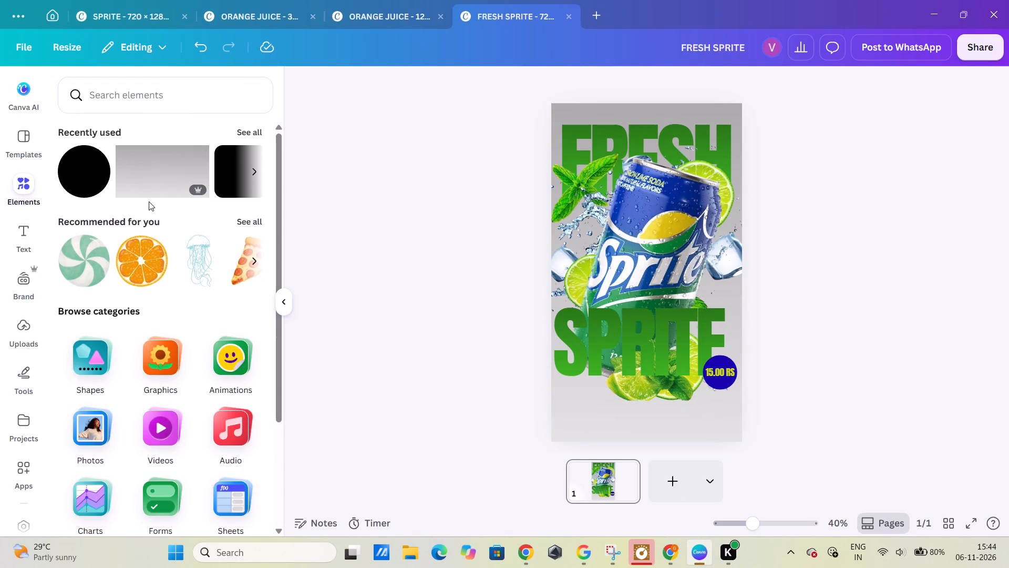
scroll(143, 195, up, 2)
triple_click(255, 169)
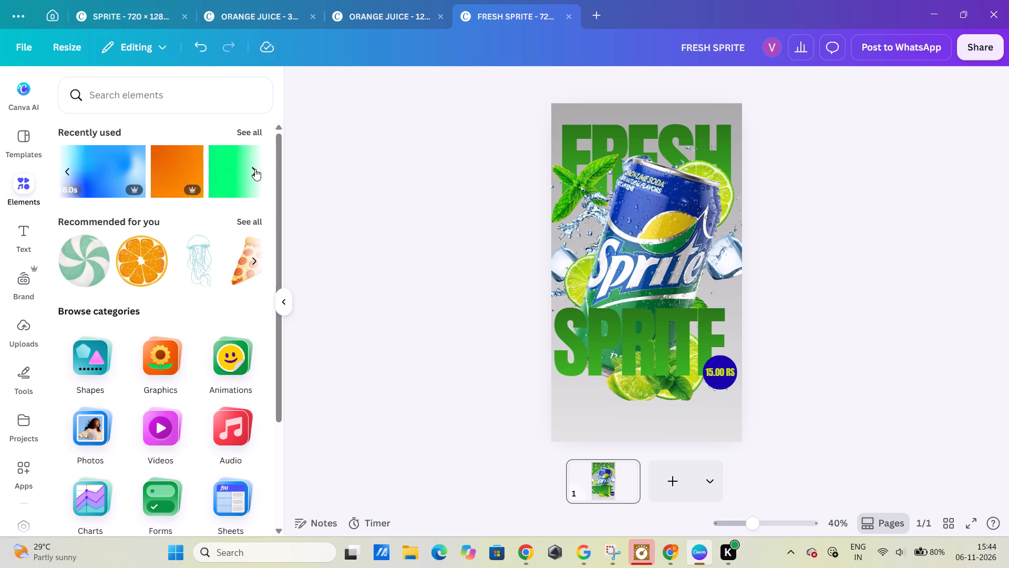
click(63, 164)
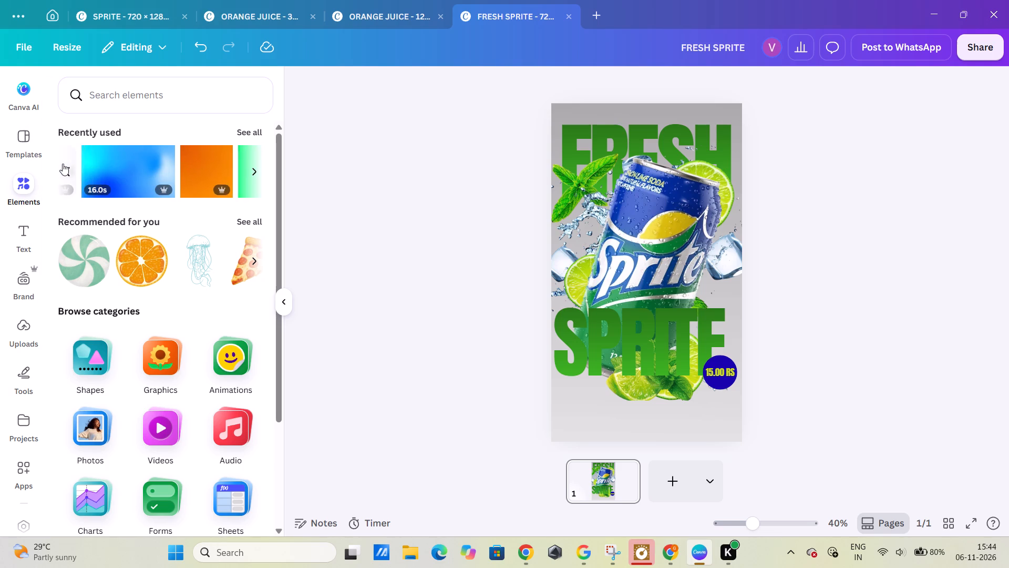
click(63, 164)
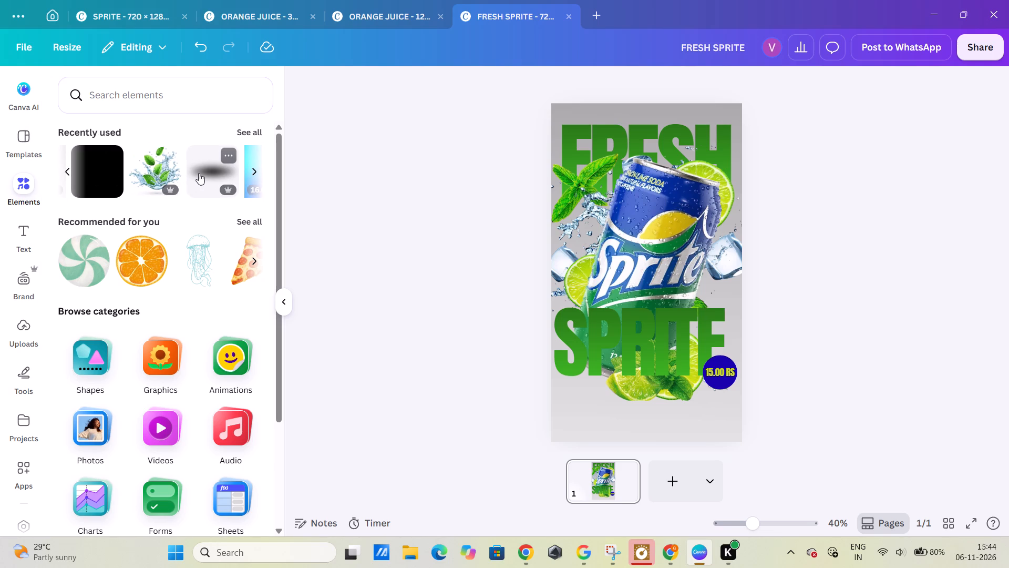
click(199, 173)
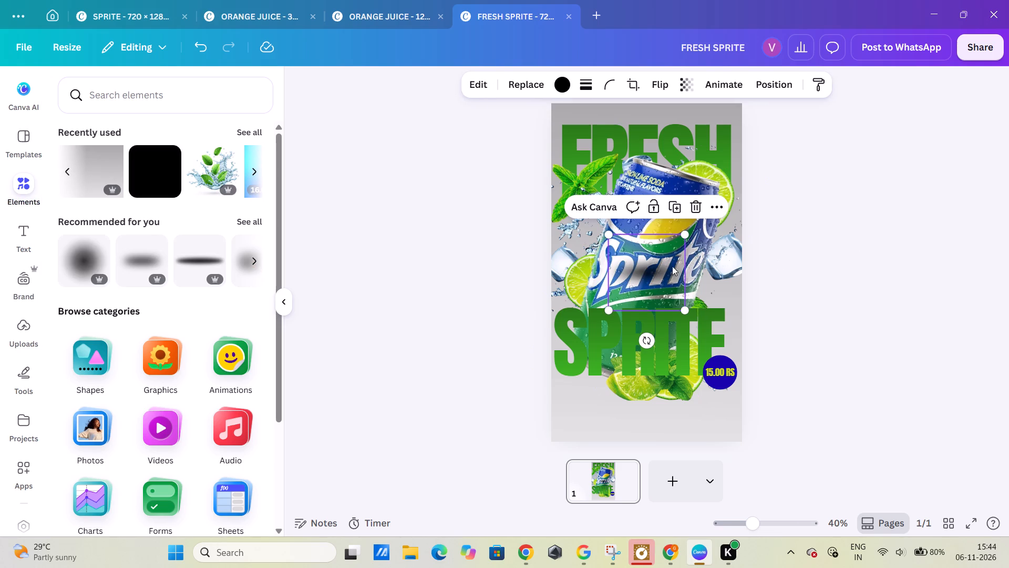
drag(648, 339, 630, 333)
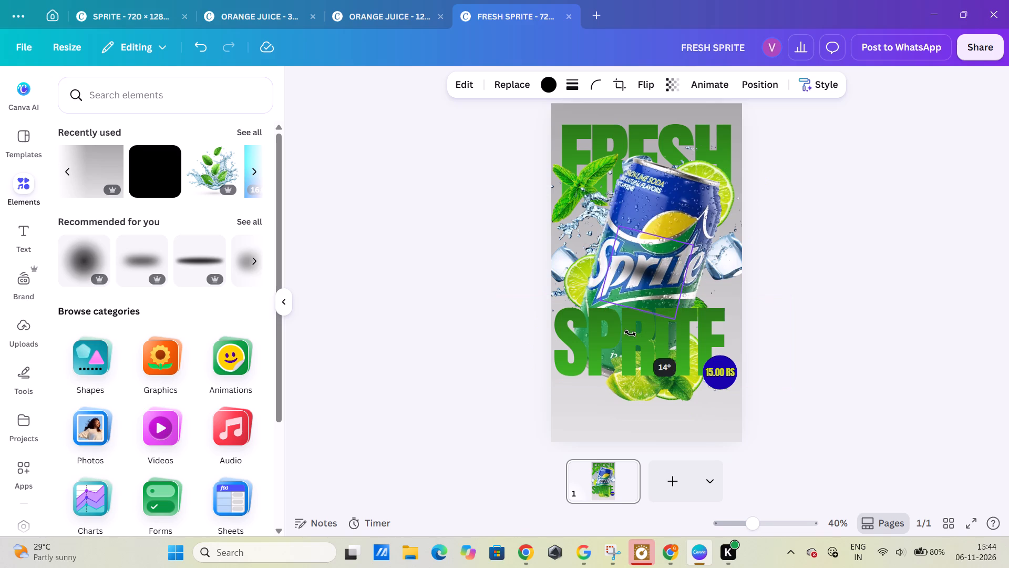
drag(630, 333, 630, 317)
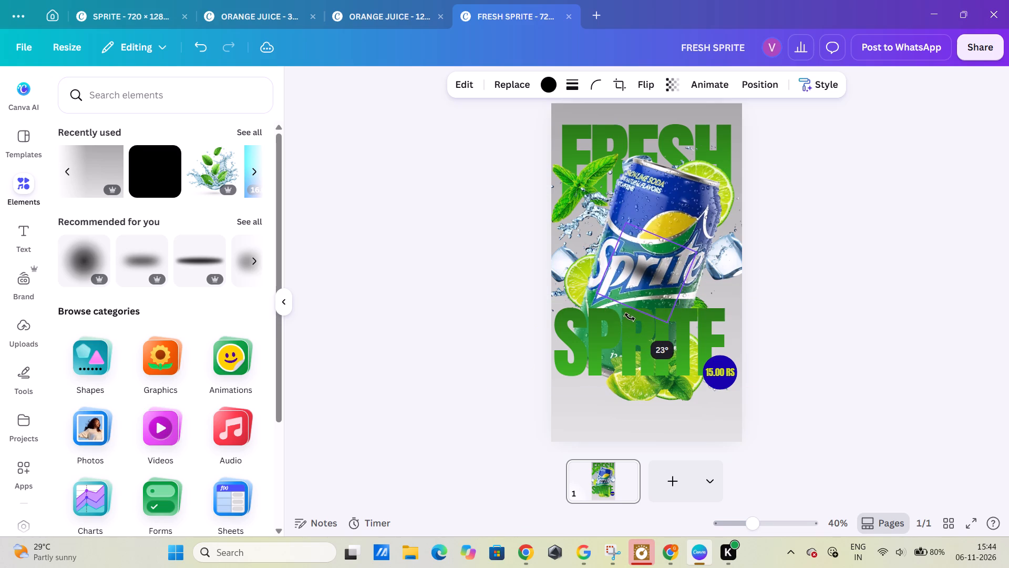
drag(630, 317, 632, 317)
drag(639, 263, 591, 378)
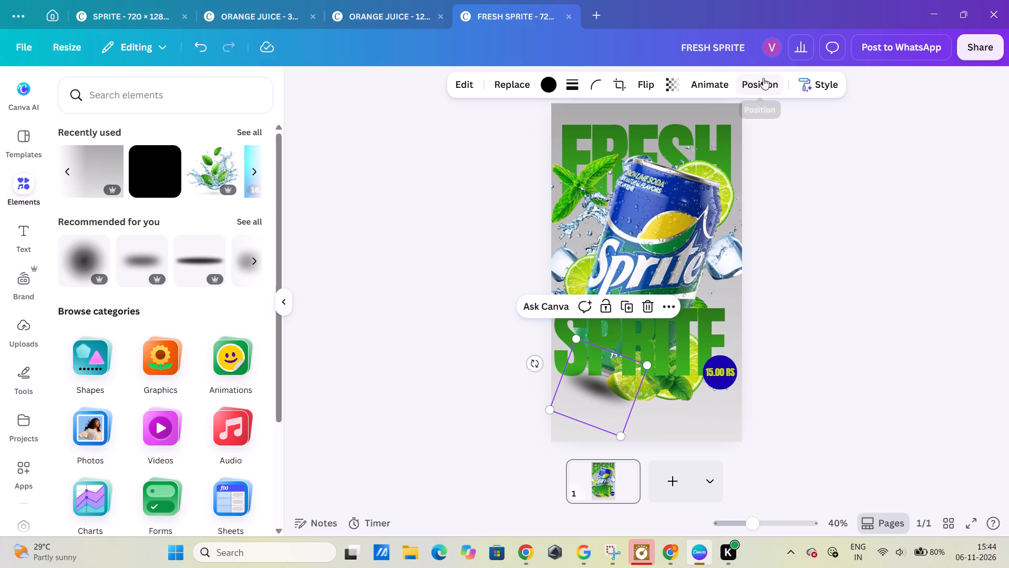
Move the shadow layer directly beneath the Sprite can layer.
click(763, 78)
drag(198, 244, 204, 262)
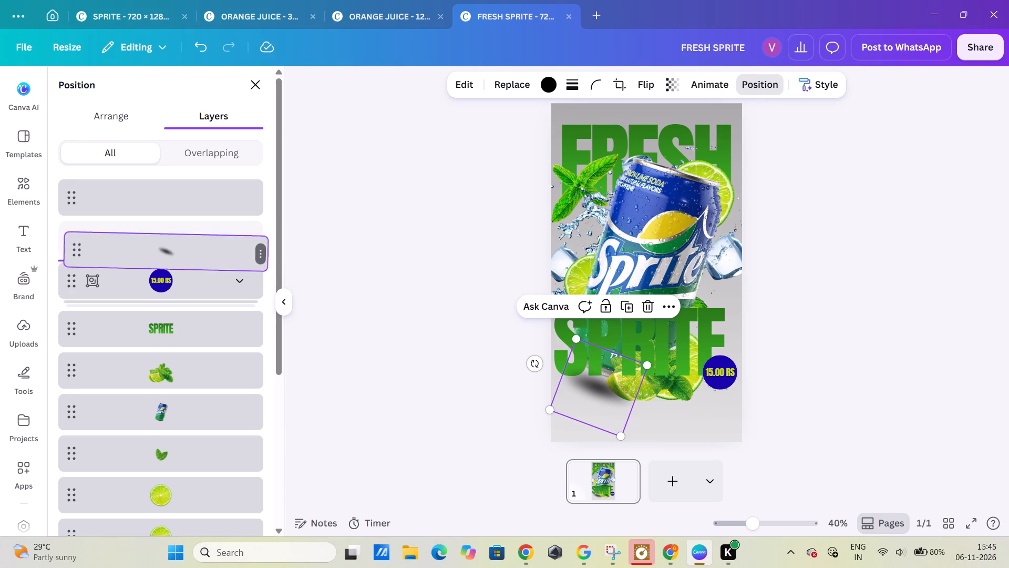
drag(204, 262, 197, 435)
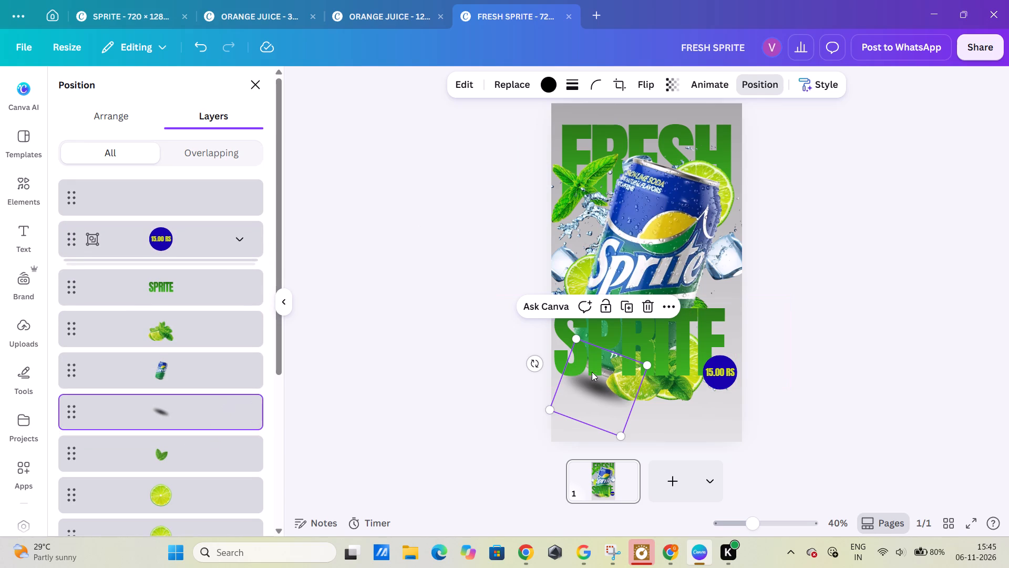
Nudge the shadow up against the base of the can, partly hidden behind it and the SPRITE heading.
drag(600, 363, 612, 357)
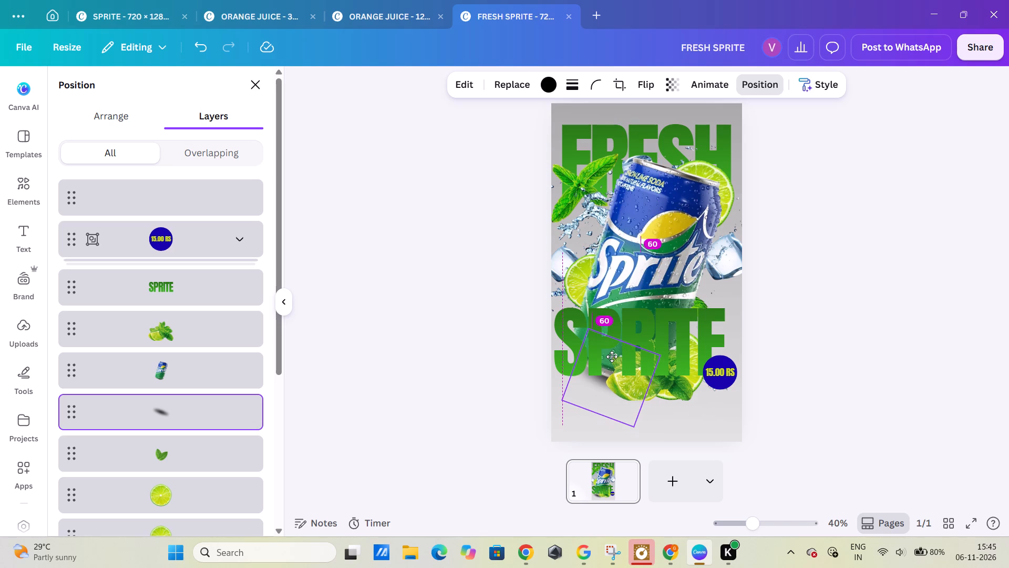
drag(612, 357, 609, 354)
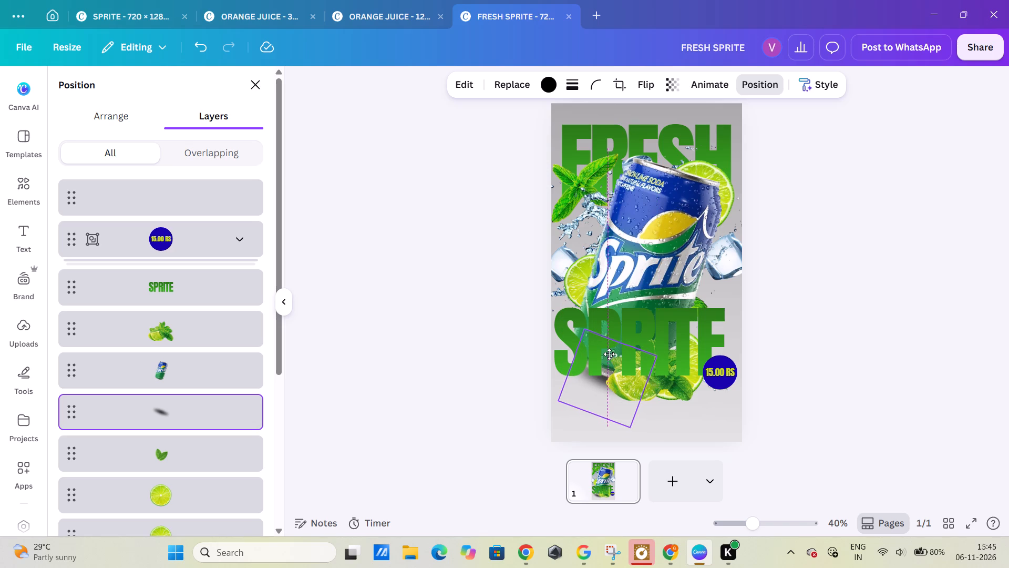
drag(609, 354, 615, 351)
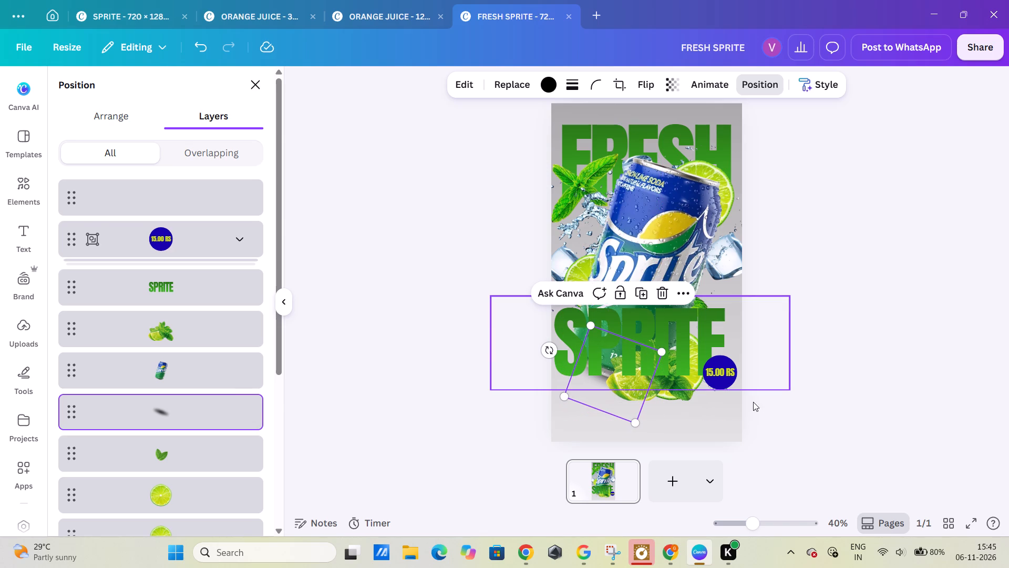
click(829, 402)
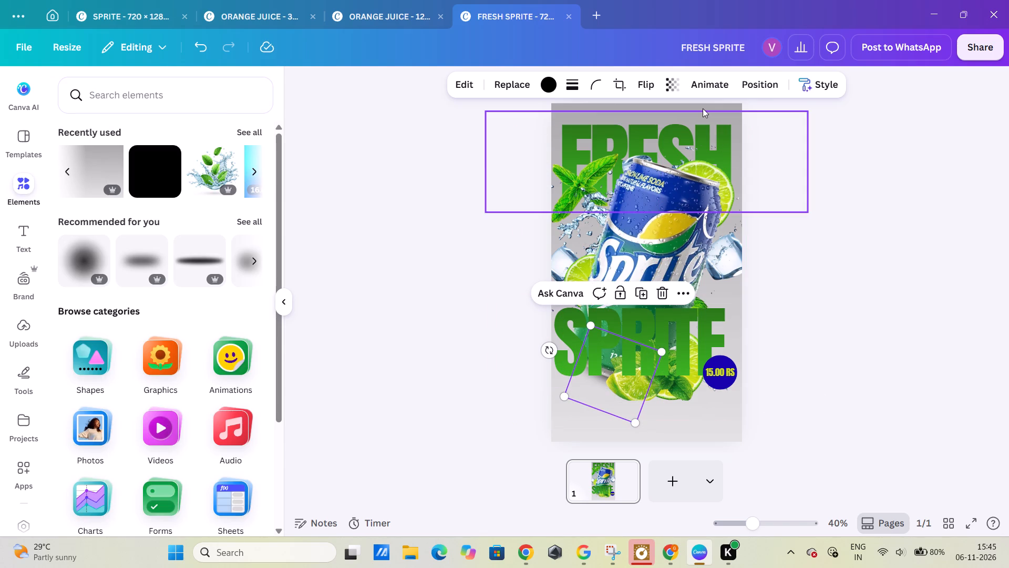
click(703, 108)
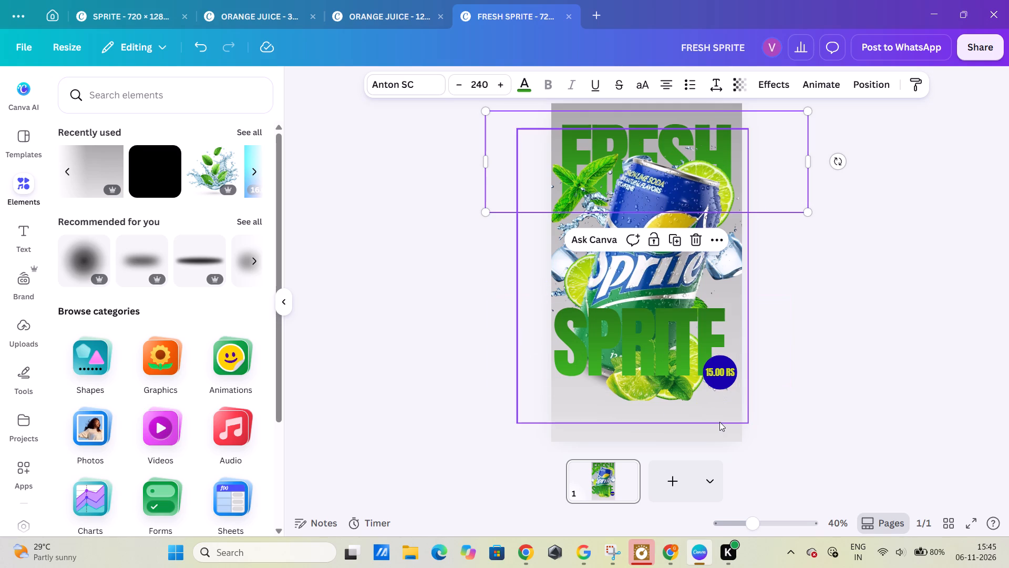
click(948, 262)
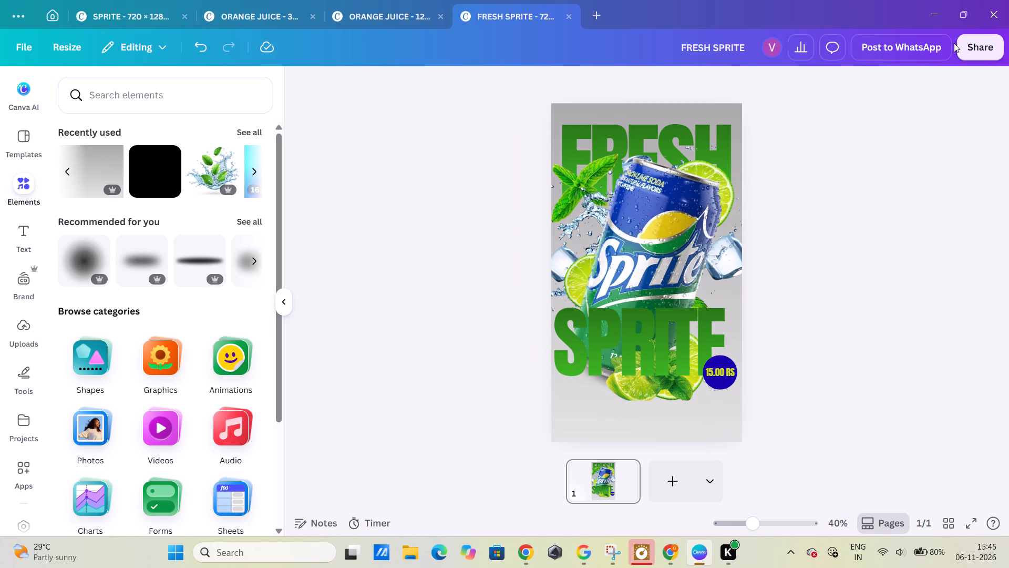
Download the finished poster with SVG as the file type.
click(980, 57)
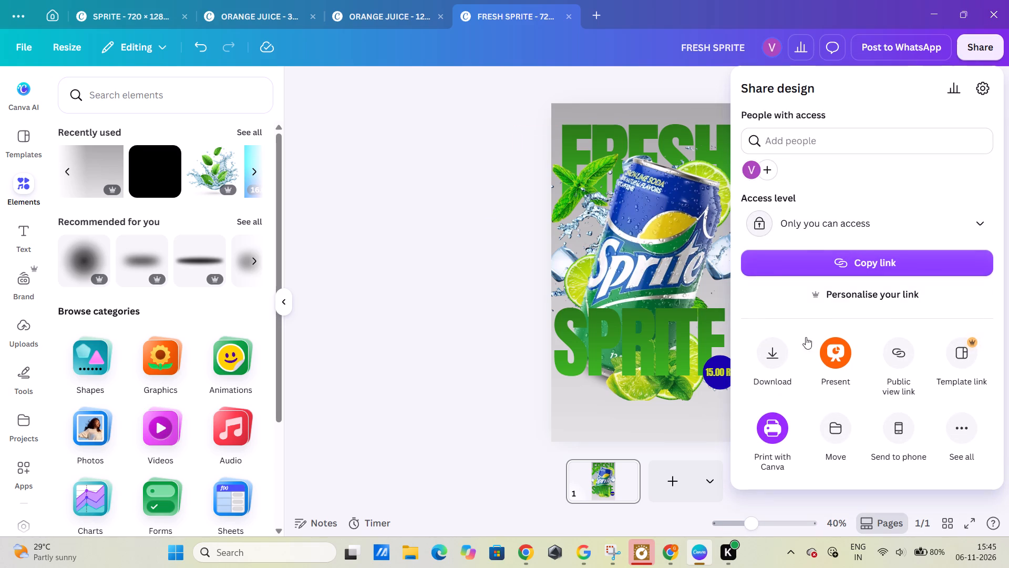
click(788, 356)
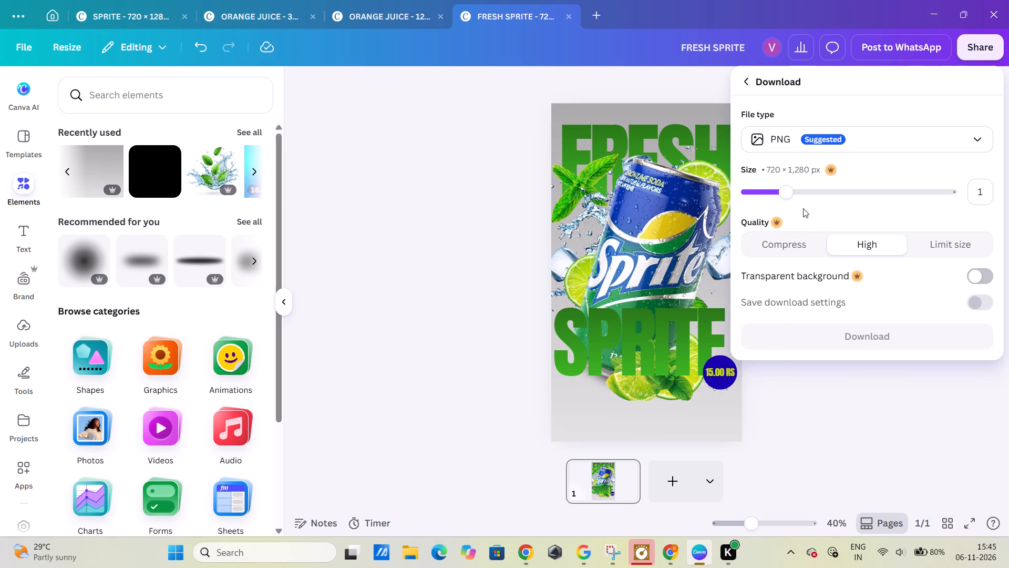
drag(785, 194, 1008, 194)
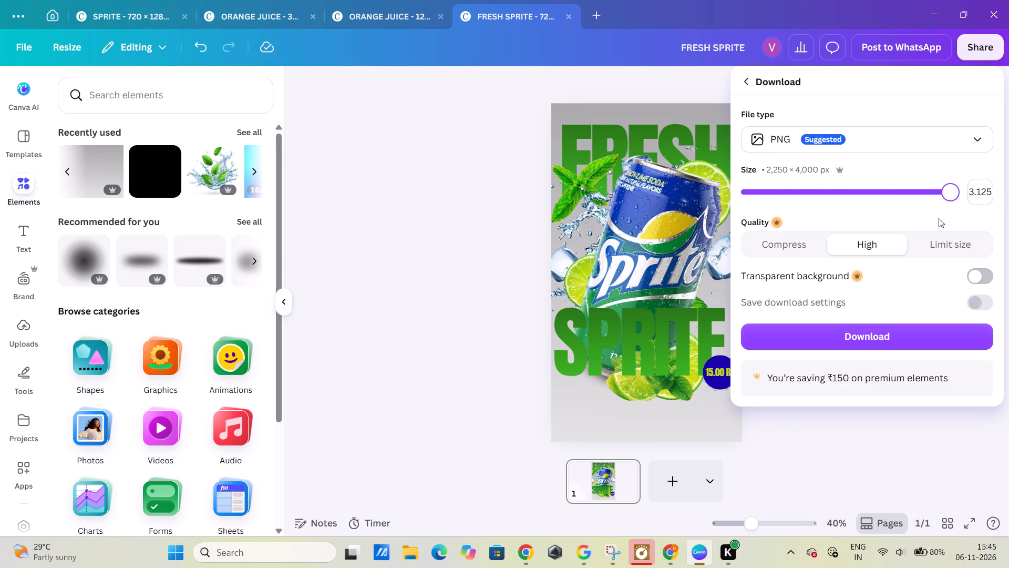
click(920, 138)
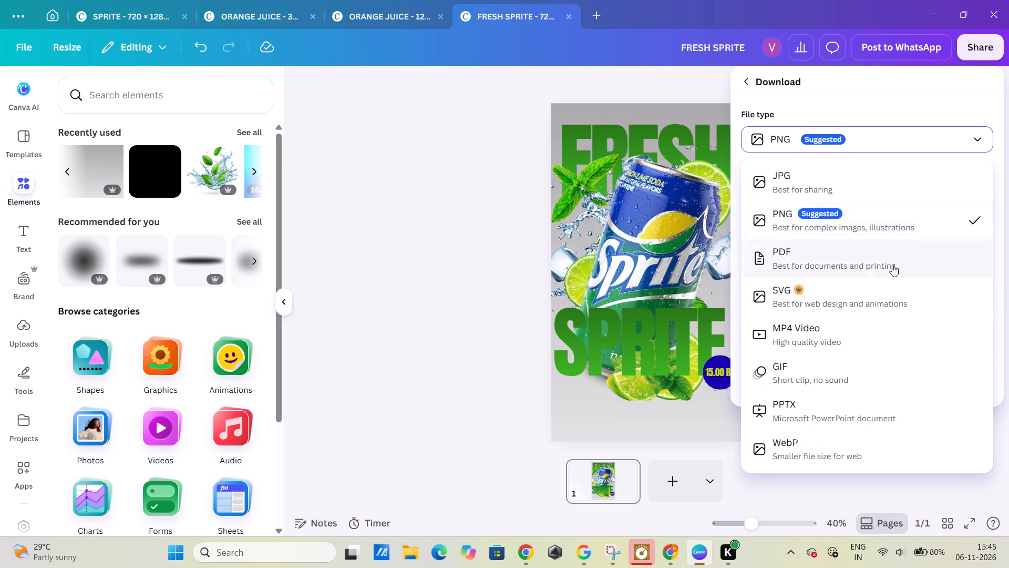
click(888, 299)
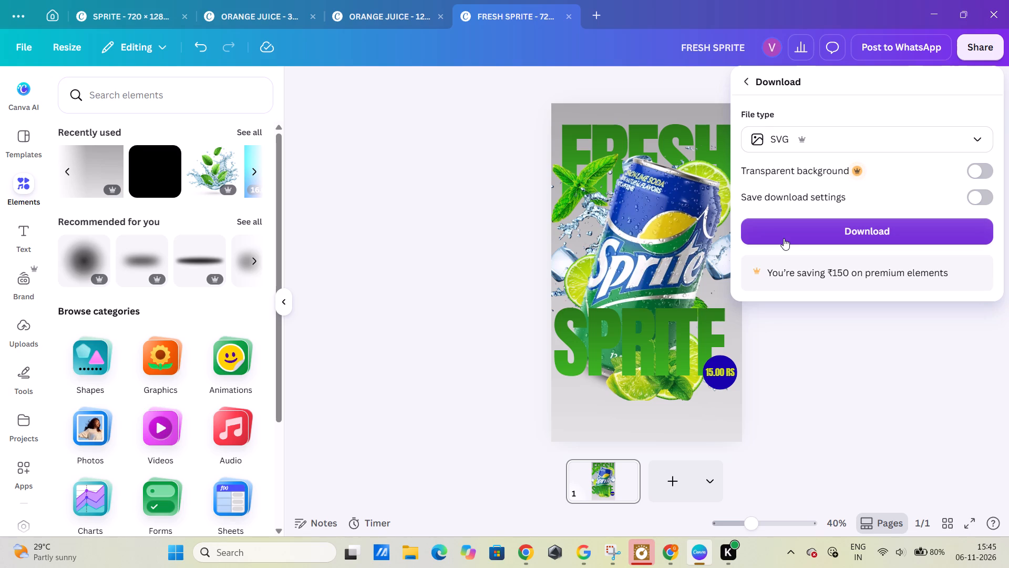
click(784, 238)
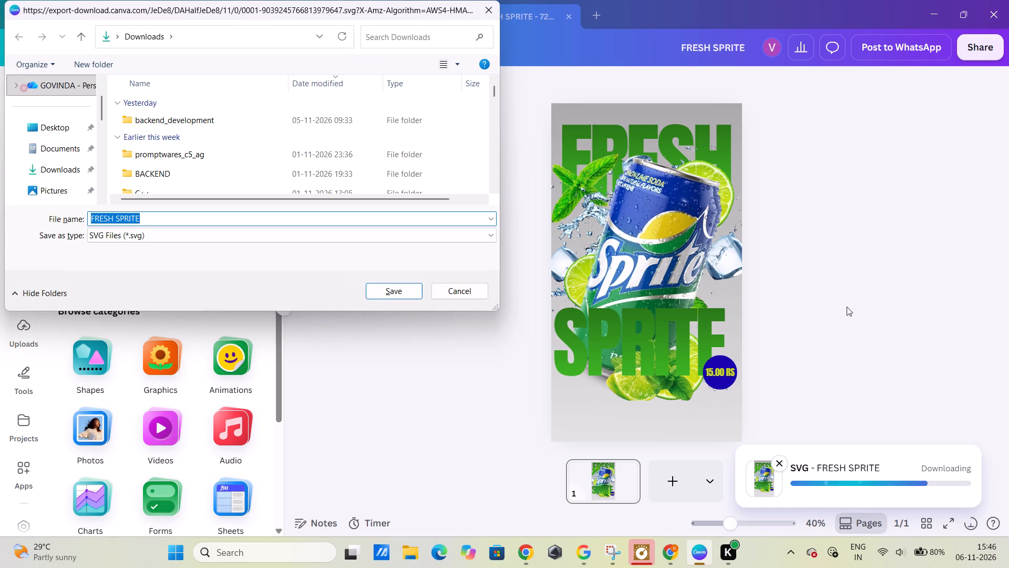
Save the export as FRESH SPRITE in the canva folder inside Downloads.
click(71, 162)
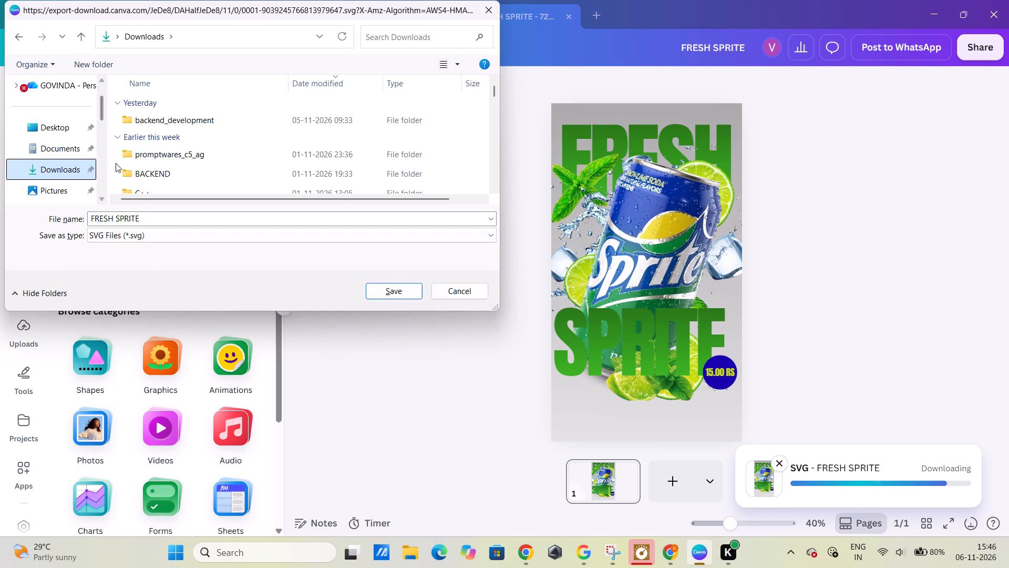
scroll(141, 149, down, 1)
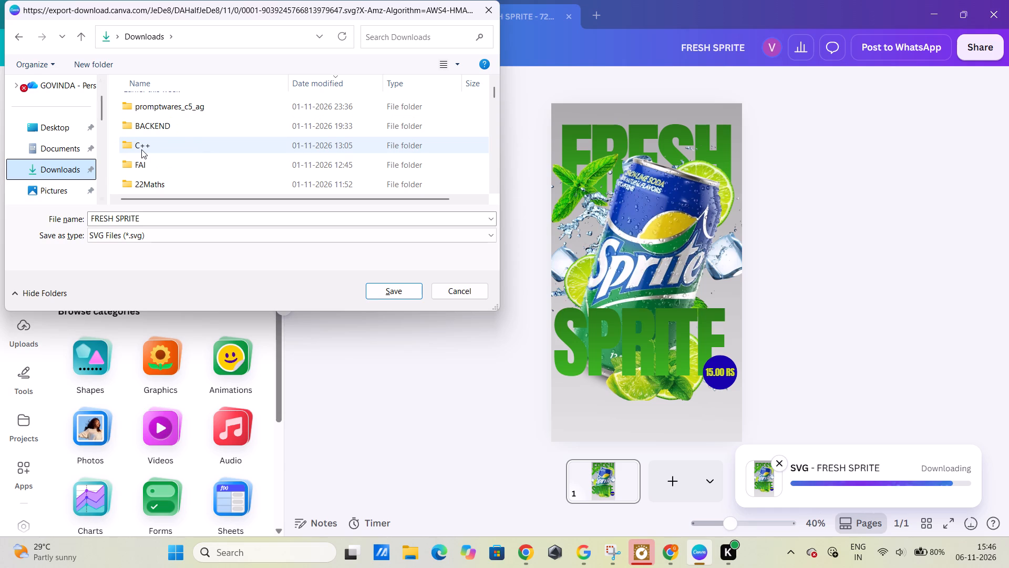
scroll(141, 149, down, 2)
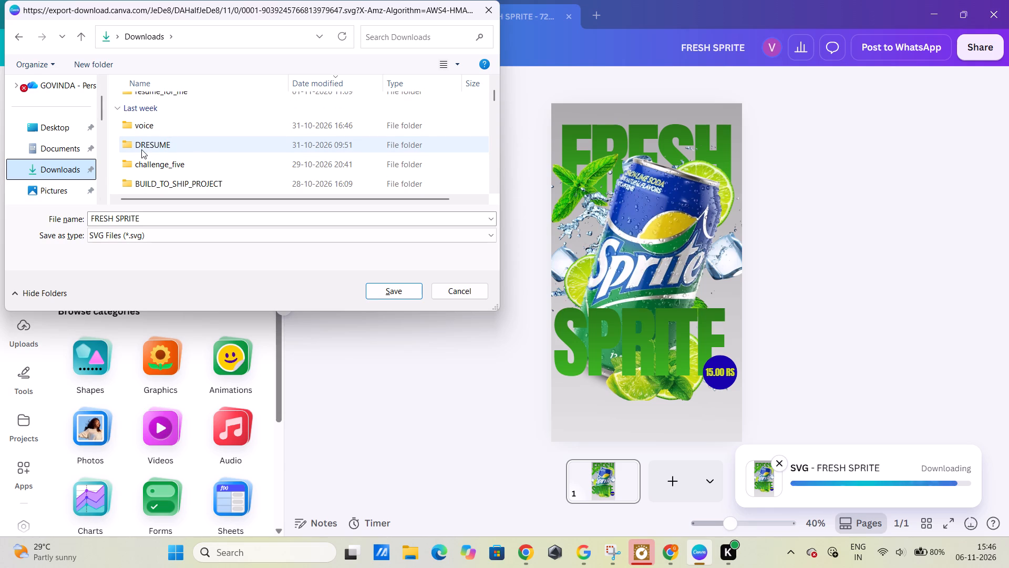
scroll(141, 149, down, 2)
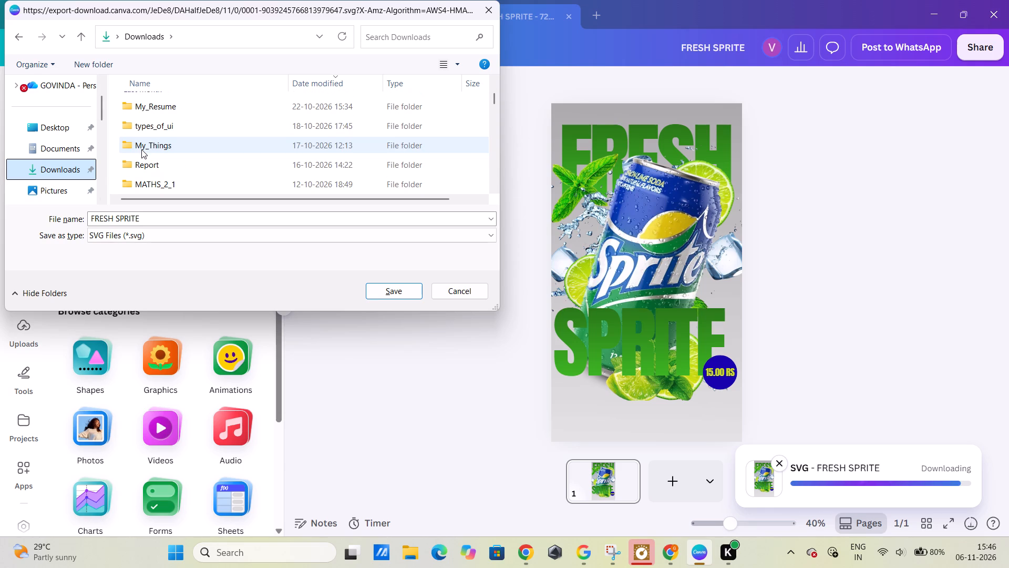
scroll(141, 149, down, 3)
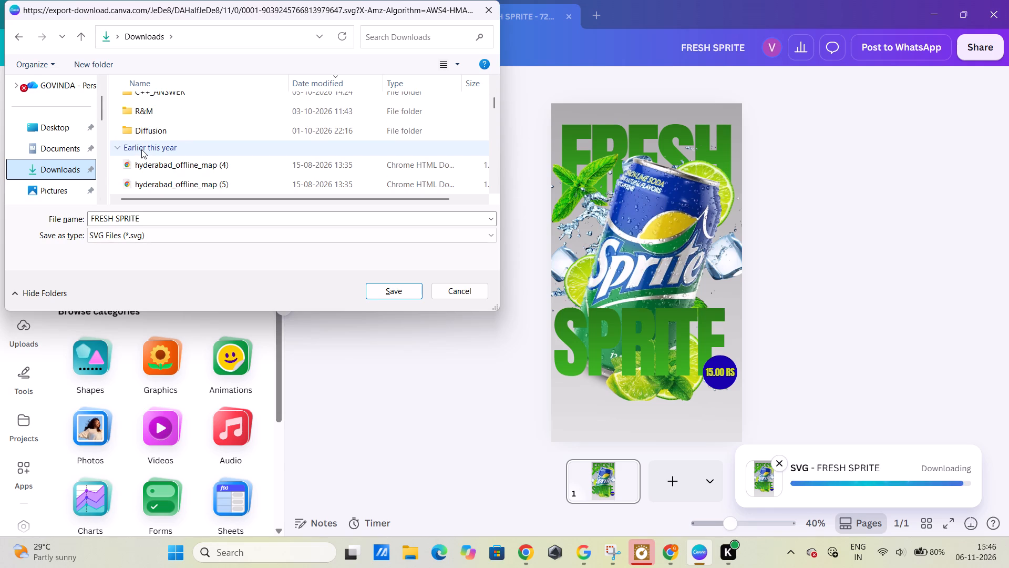
scroll(155, 145, down, 4)
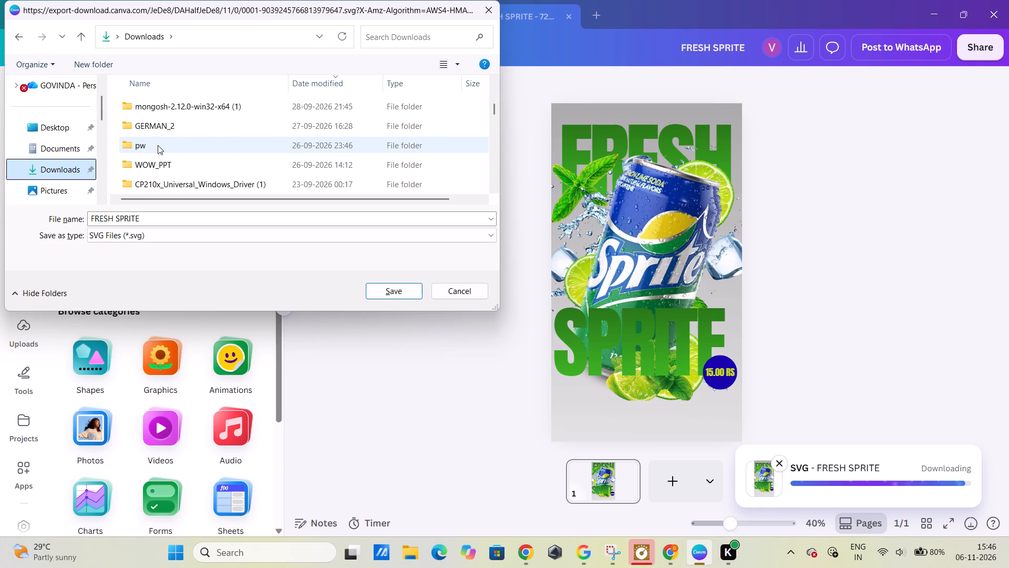
scroll(158, 145, up, 1)
scroll(158, 145, down, 2)
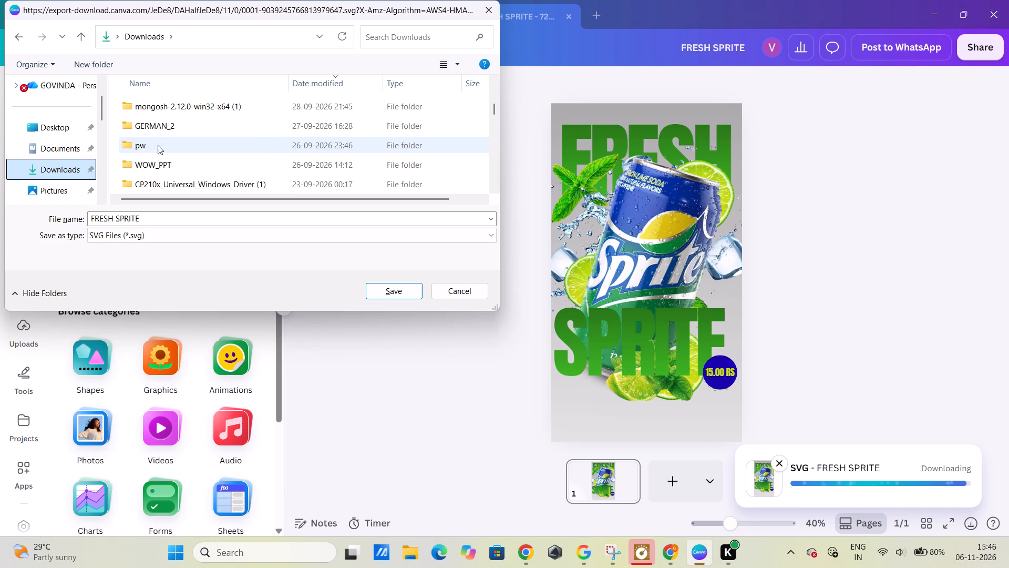
scroll(158, 145, down, 1)
click(158, 145)
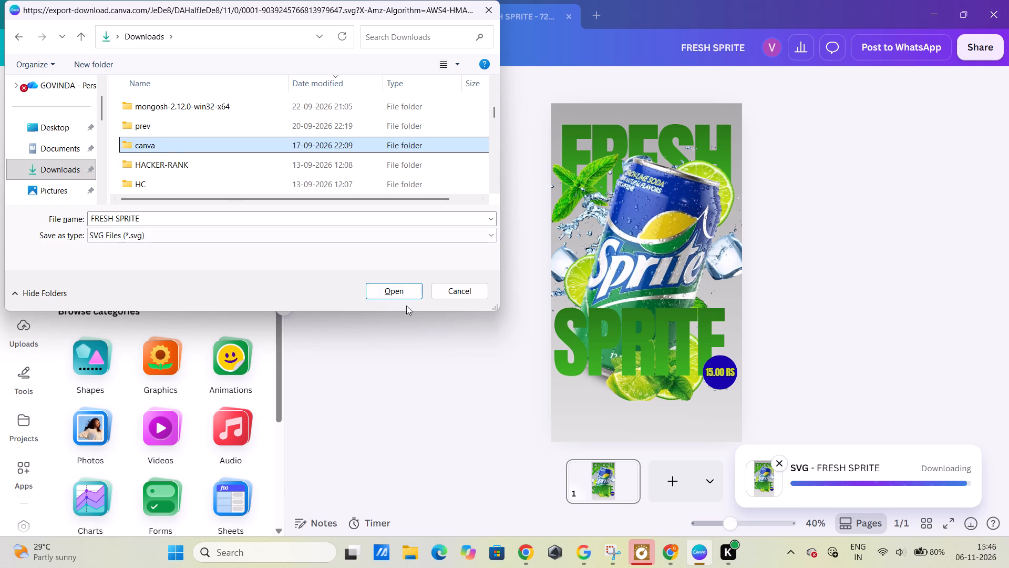
click(387, 288)
click(387, 288)
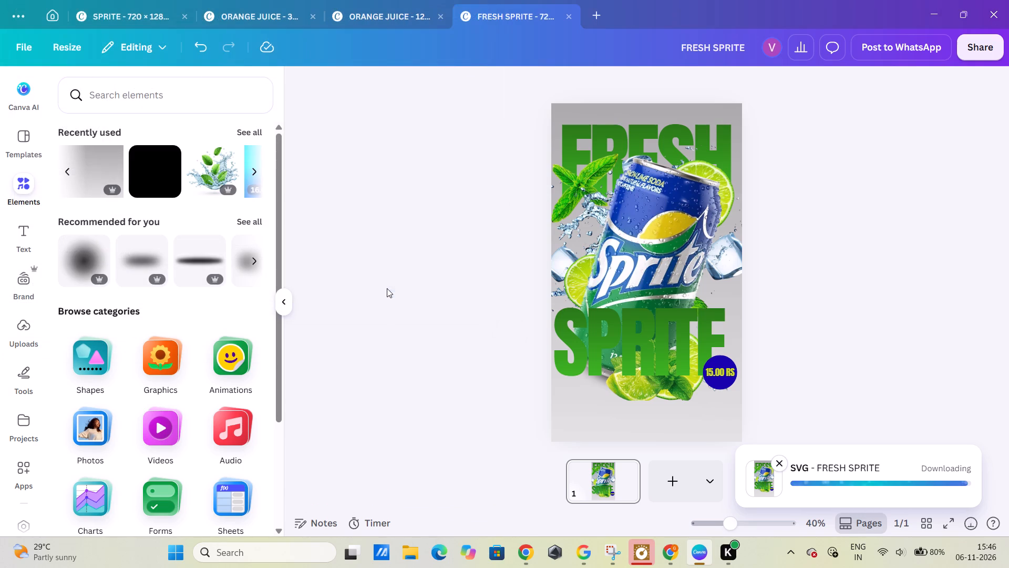
In File Explorer, look through the Downloads folder for the canva folder that holds the exported poster.
click(413, 566)
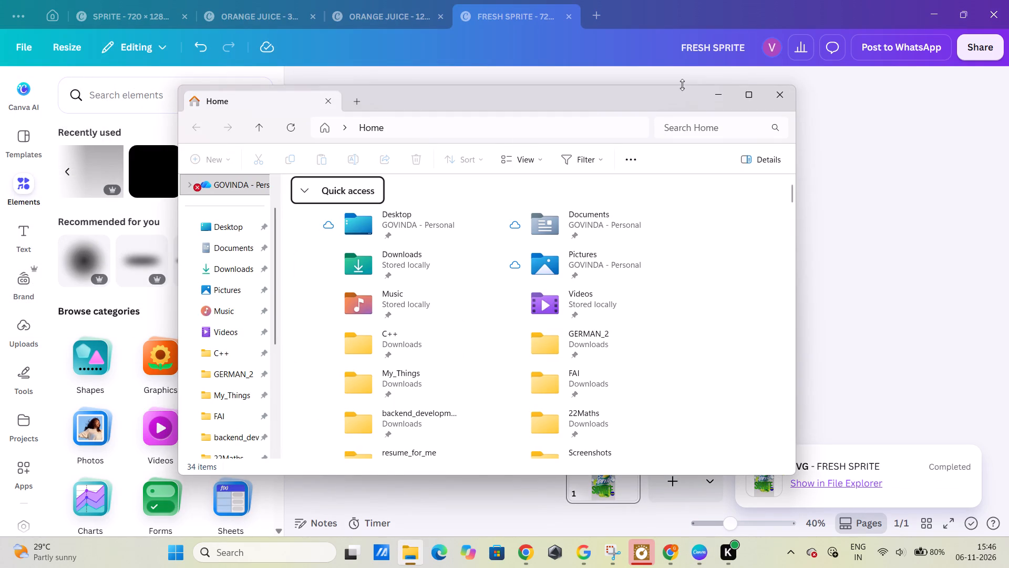
click(753, 93)
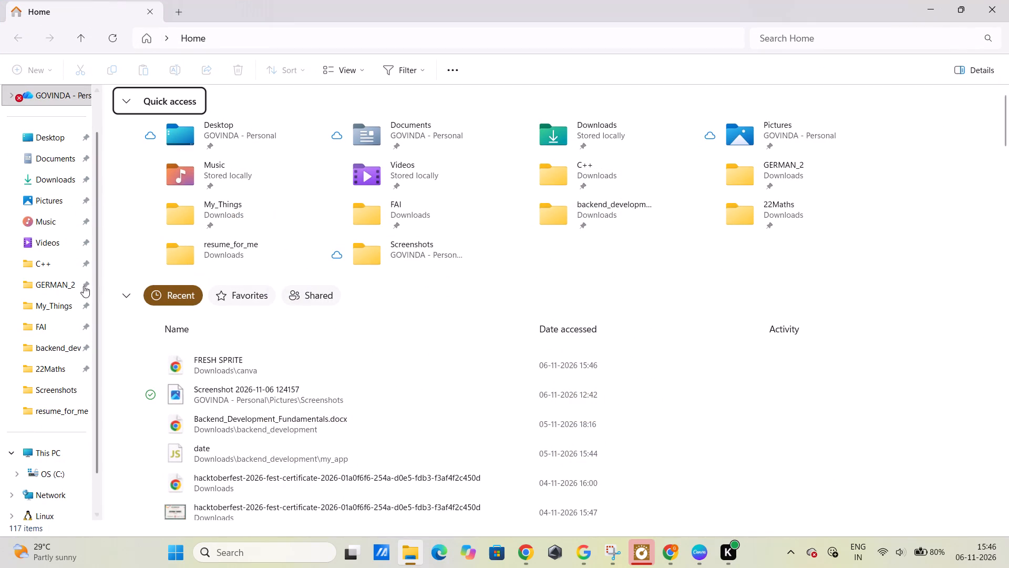
click(69, 180)
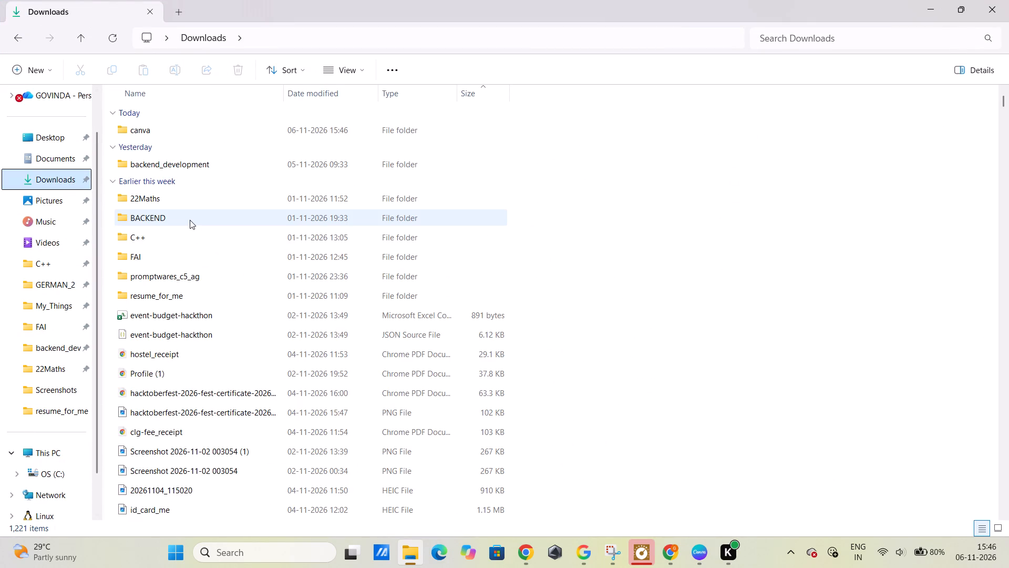
scroll(190, 220, down, 3)
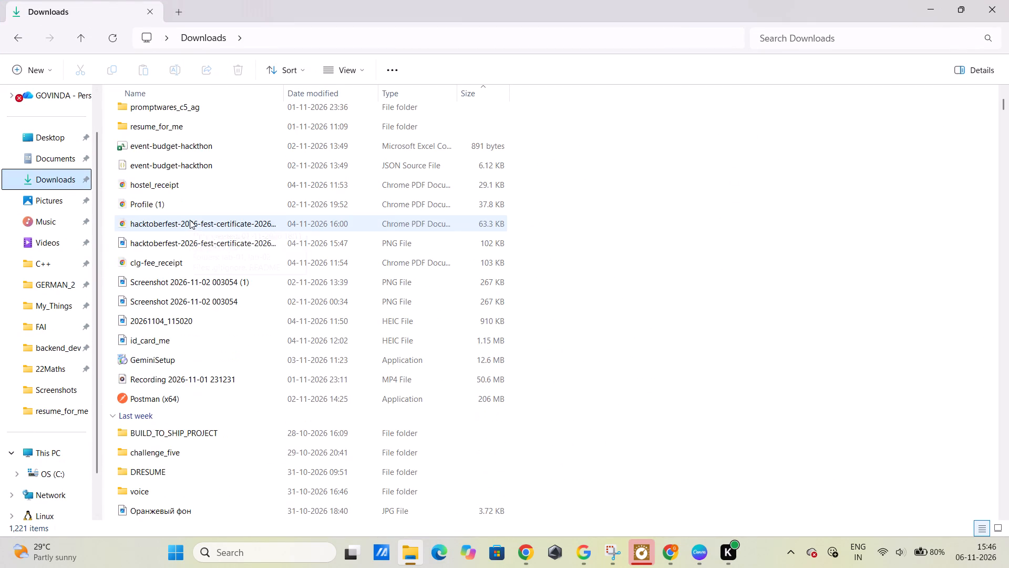
scroll(190, 220, down, 4)
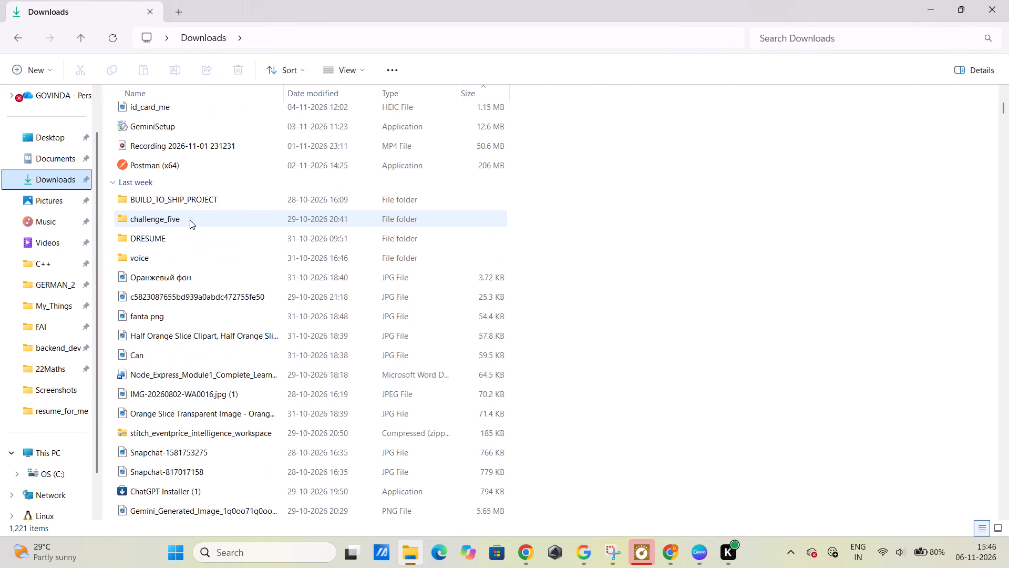
scroll(190, 220, down, 4)
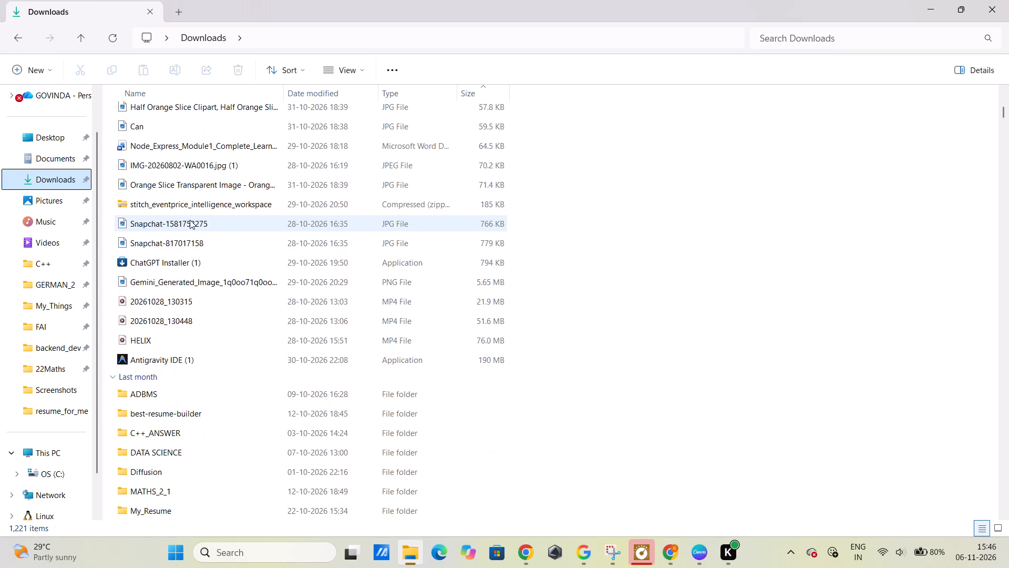
scroll(190, 220, down, 4)
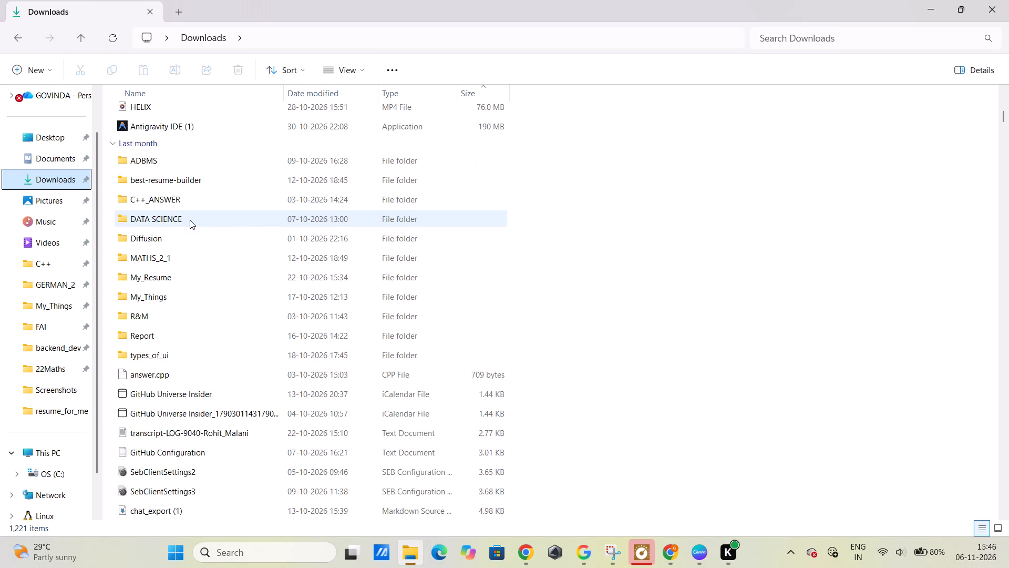
scroll(190, 220, down, 2)
scroll(190, 220, up, 12)
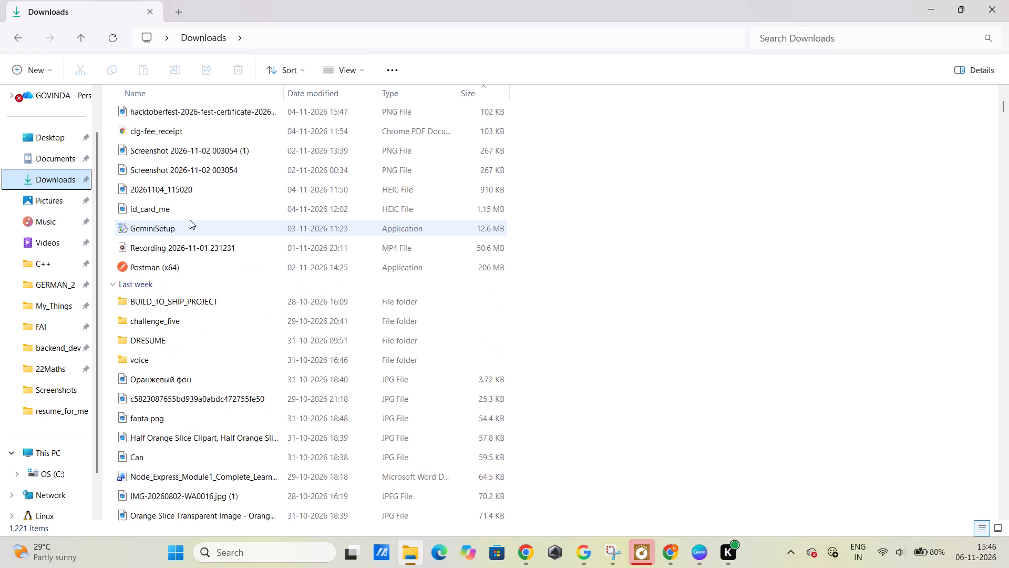
scroll(191, 222, up, 7)
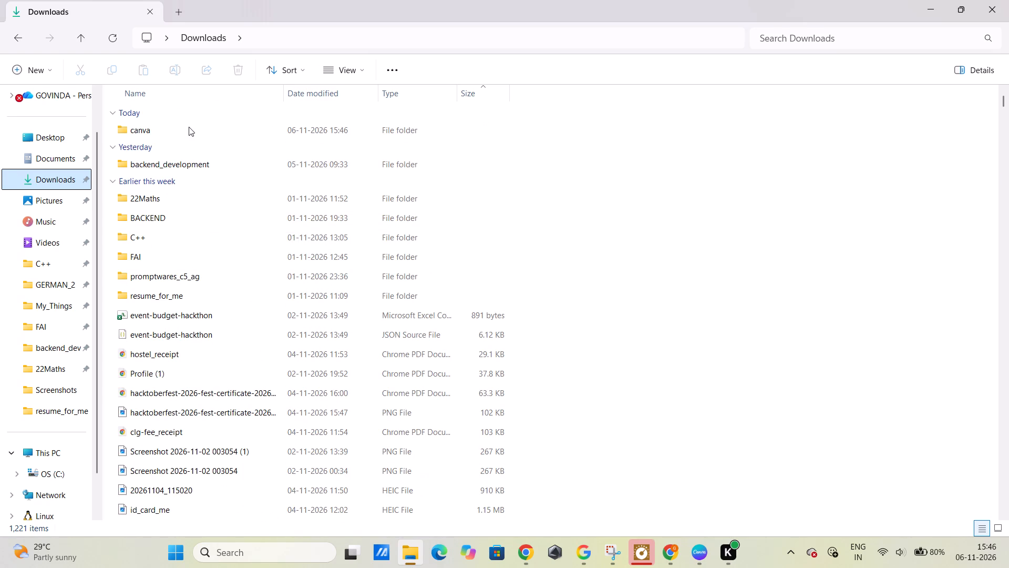
Open the FRESH SPRITE SVG from the canva folder in Google Chrome, for this one time only.
double_click(189, 127)
double_click(177, 134)
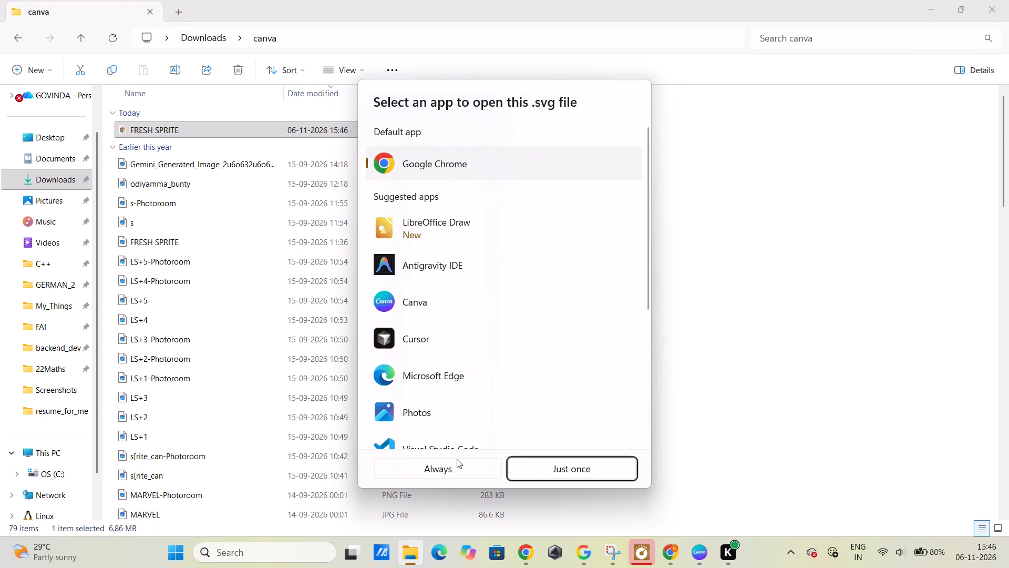
click(522, 469)
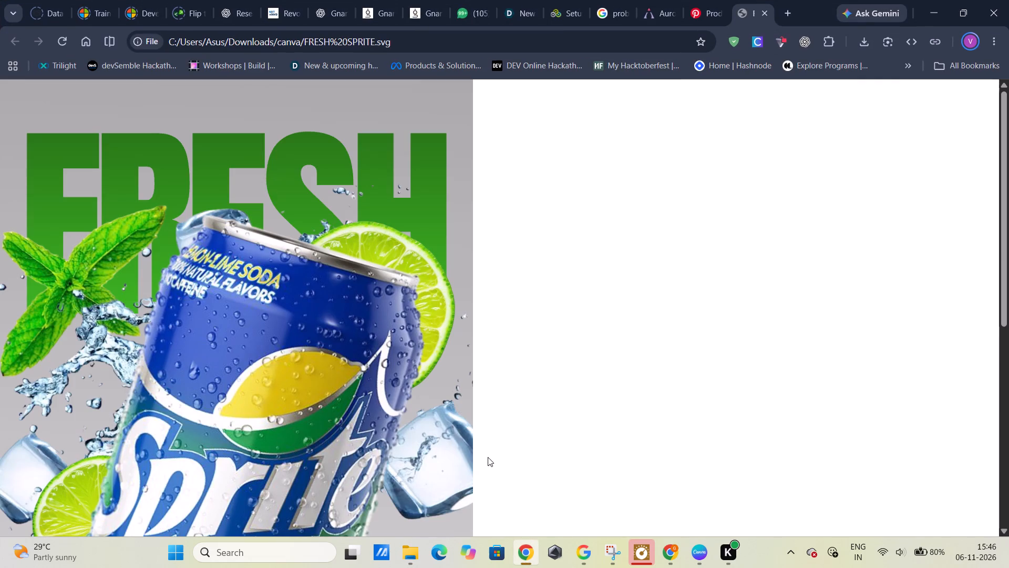
Examine the exported poster from top to bottom and enlarged to 300%, close it, and return to Canva.
drag(330, 348, 467, 276)
scroll(345, 298, up, 5)
scroll(345, 298, down, 8)
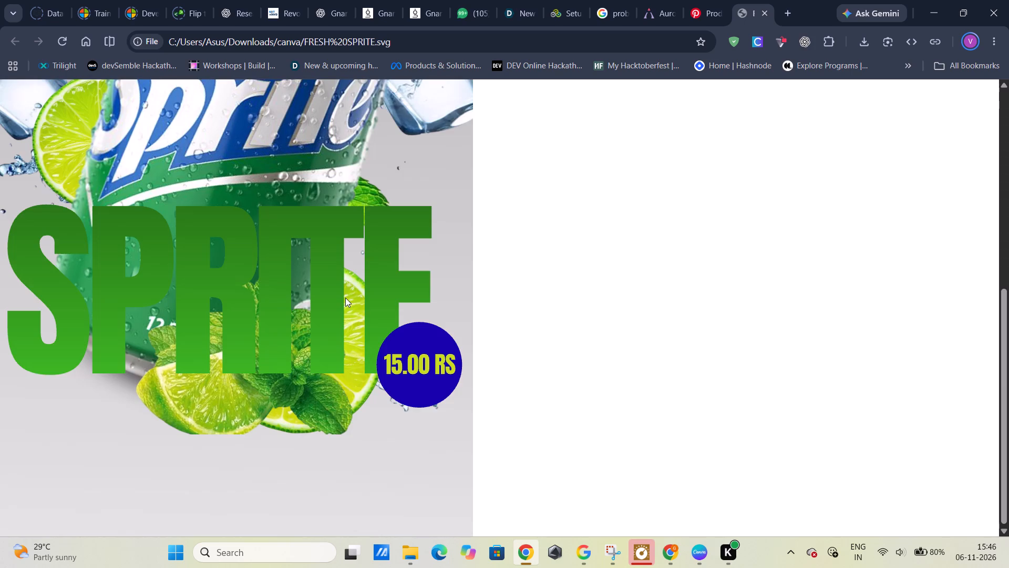
scroll(345, 298, up, 6)
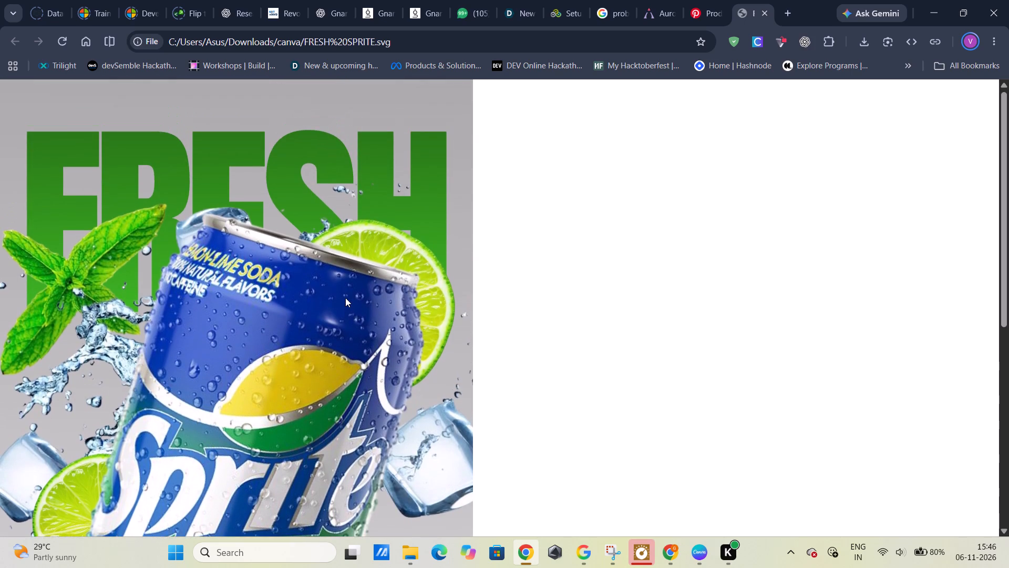
key(ctrl+plus)
key(ctrl+plus)
key(ctrl+plus)
key(ctrl+plus)
key(ctrl+plus)
key(ctrl+plus)
key(ctrl+plus)
key(ctrl+plus)
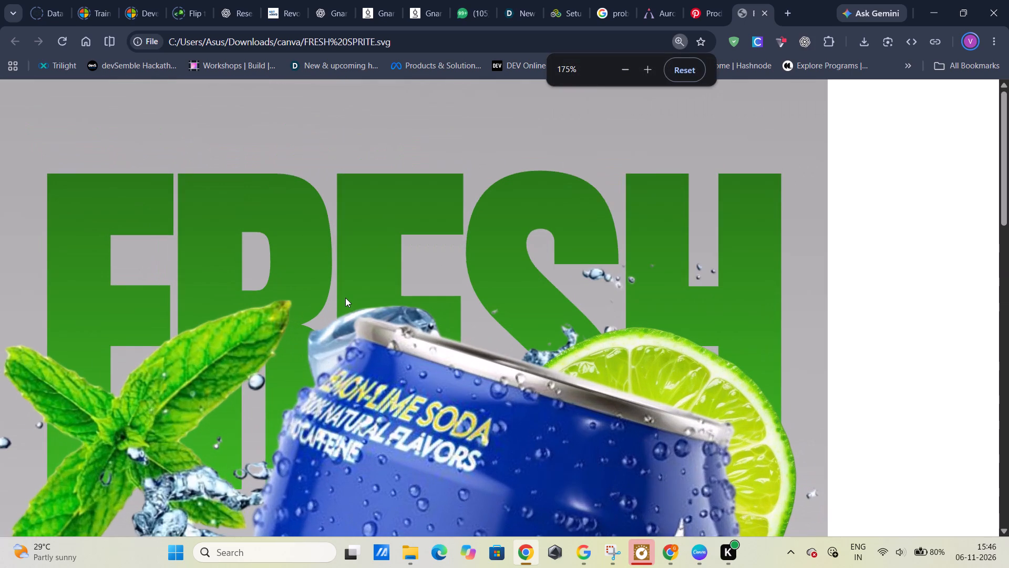
key(ctrl+plus)
key(ctrl+plus)
key(ctrl+plus)
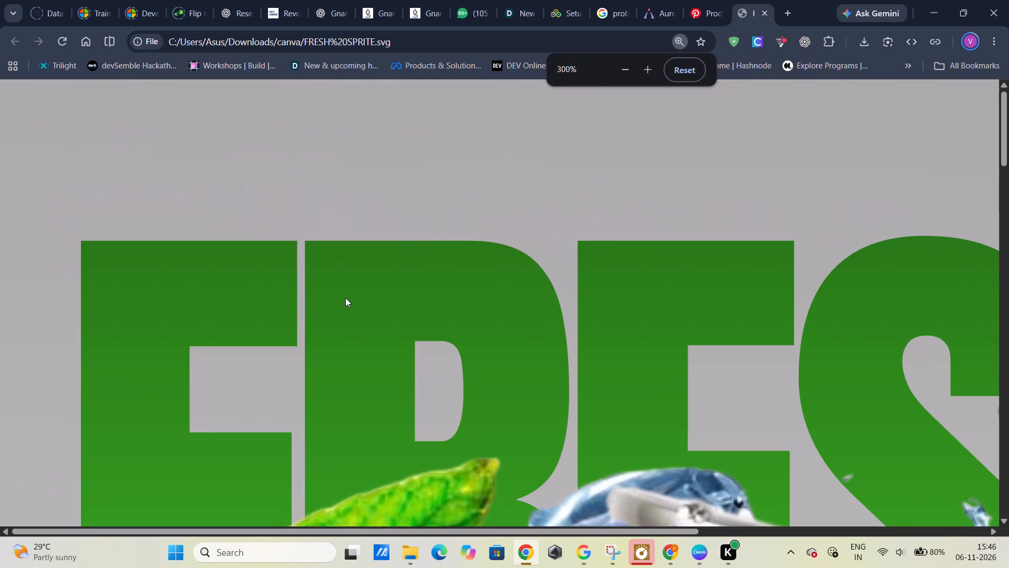
scroll(345, 298, down, 6)
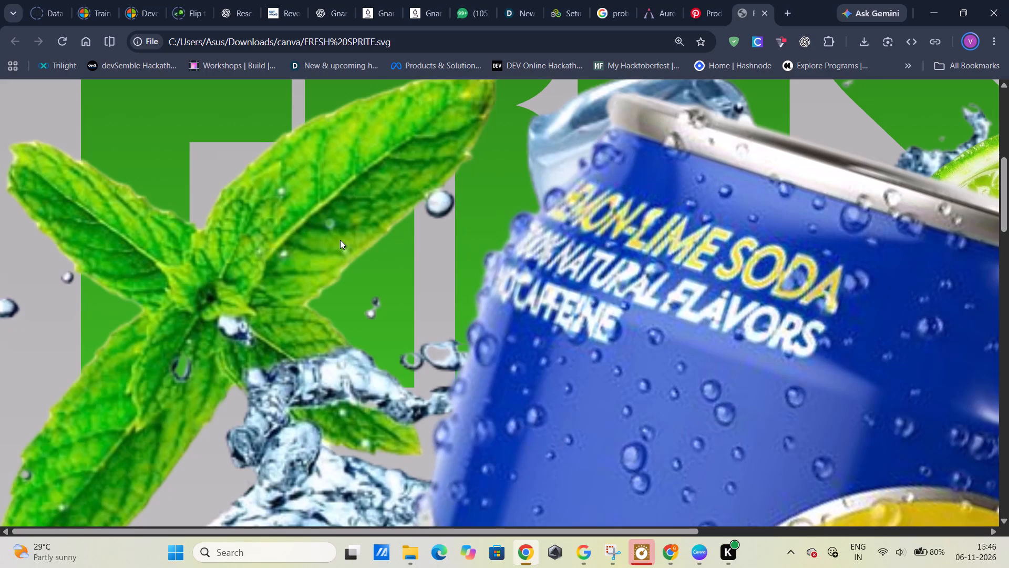
scroll(340, 240, up, 5)
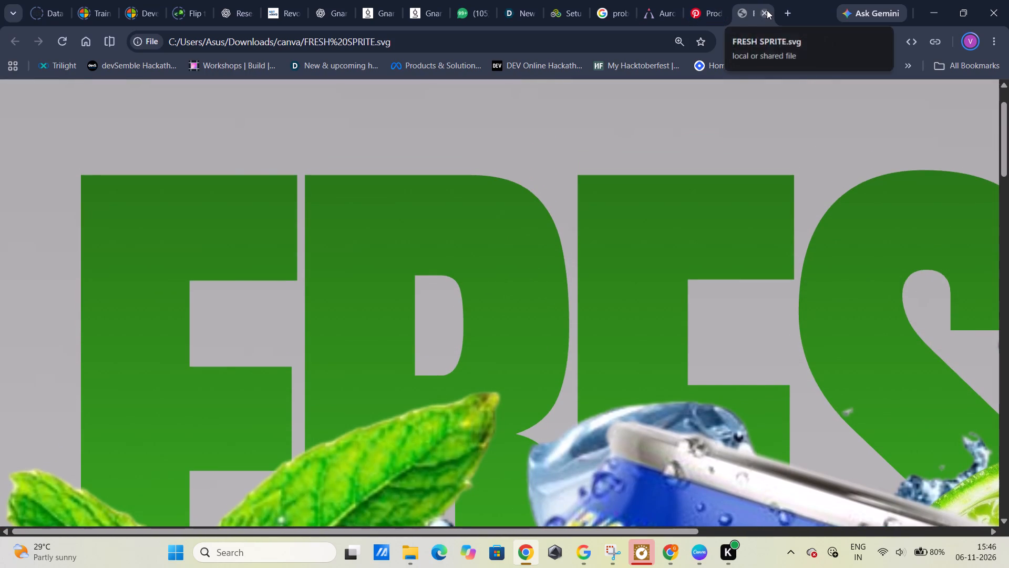
click(767, 10)
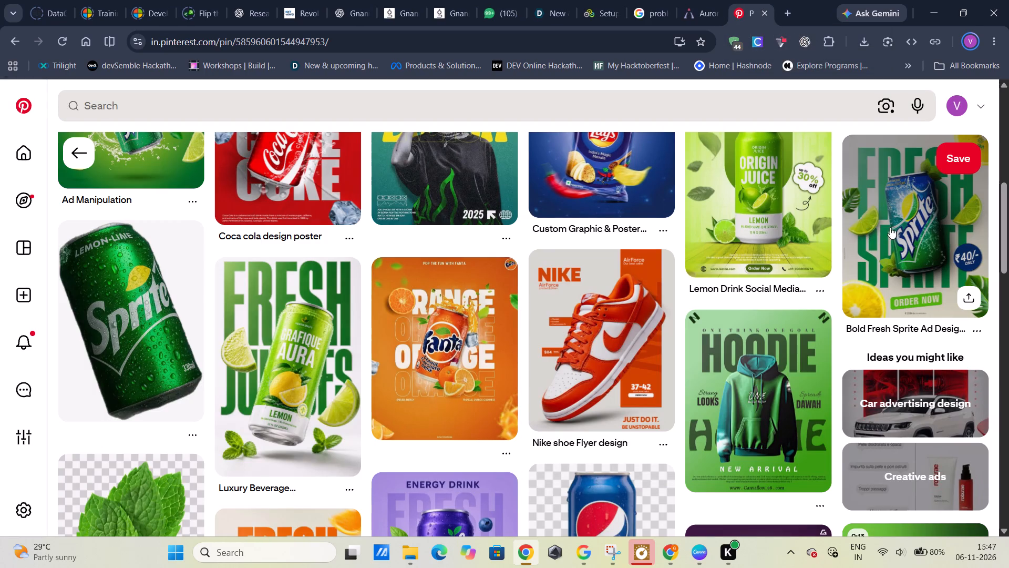
click(944, 4)
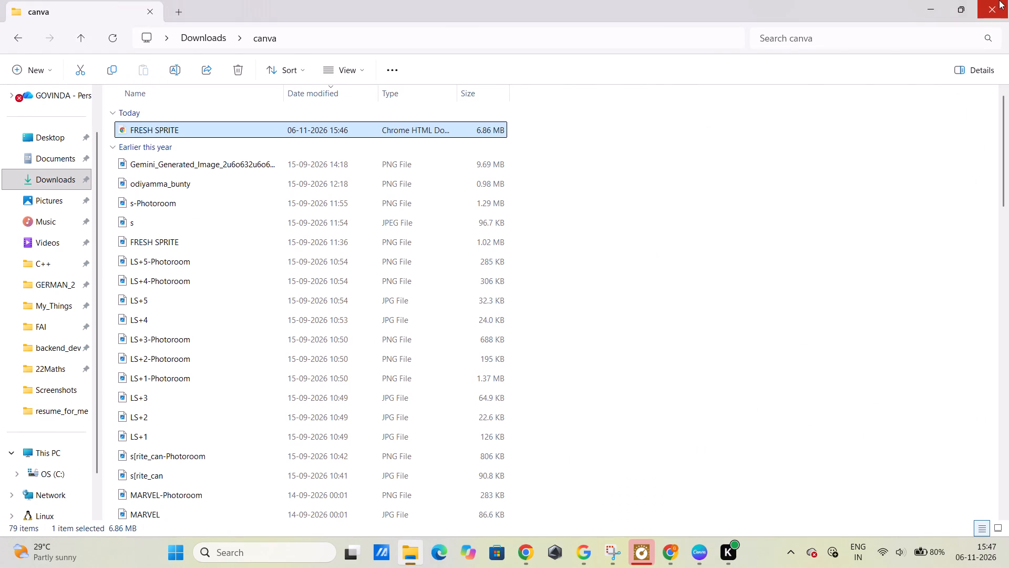
click(935, 7)
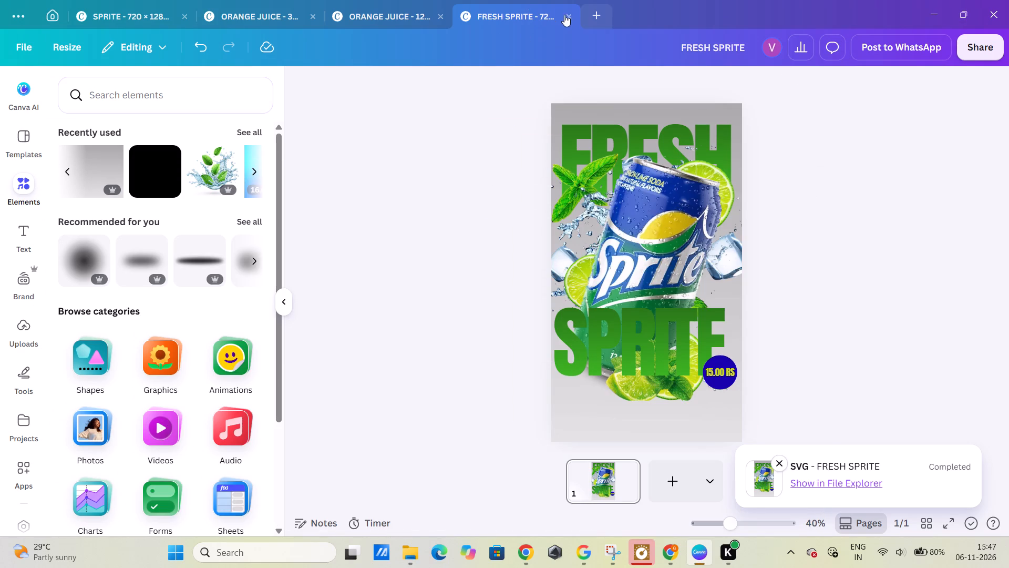
Create a new blank design with a custom size of 720 × 1280 px.
click(592, 16)
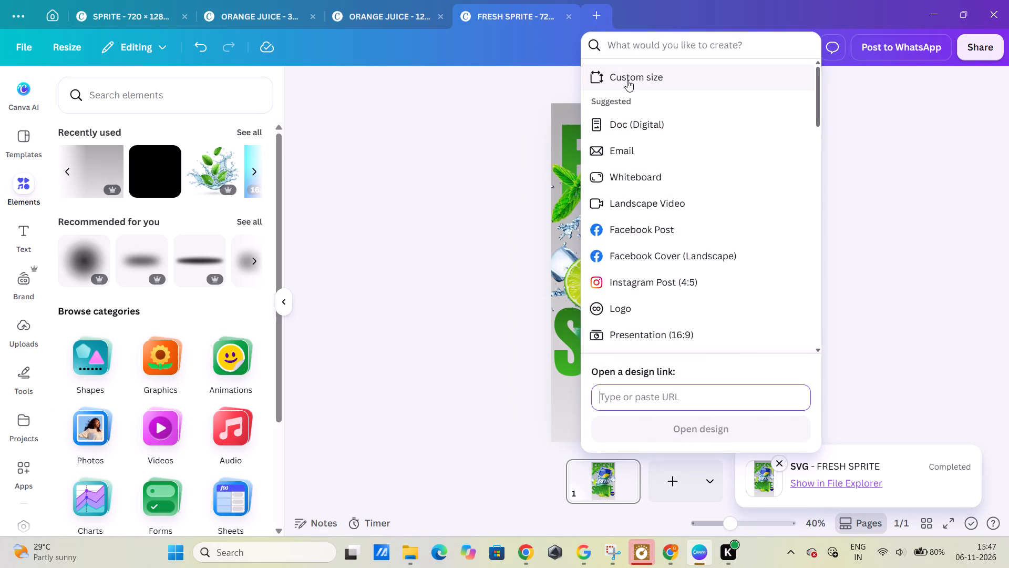
click(628, 81)
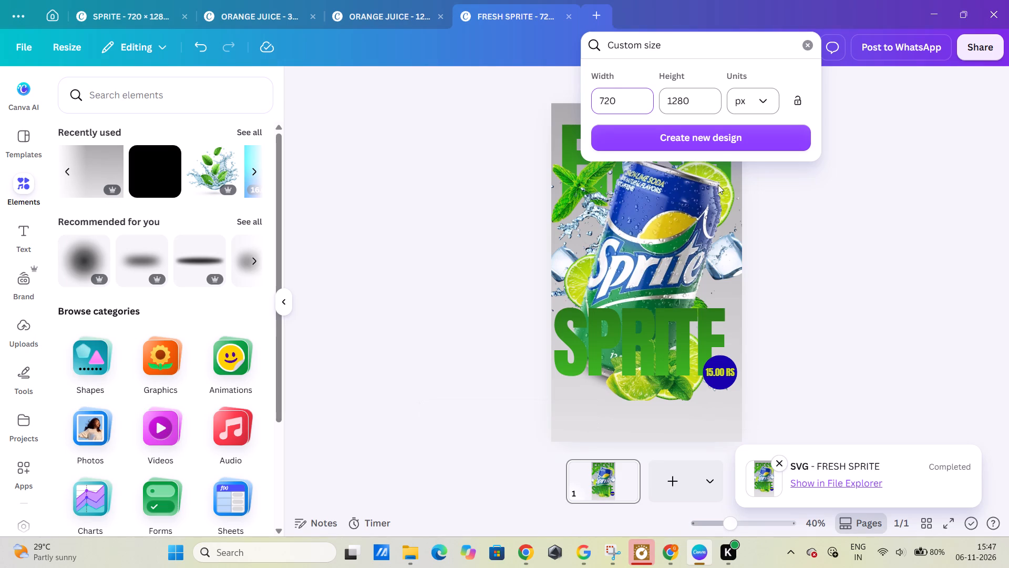
click(728, 130)
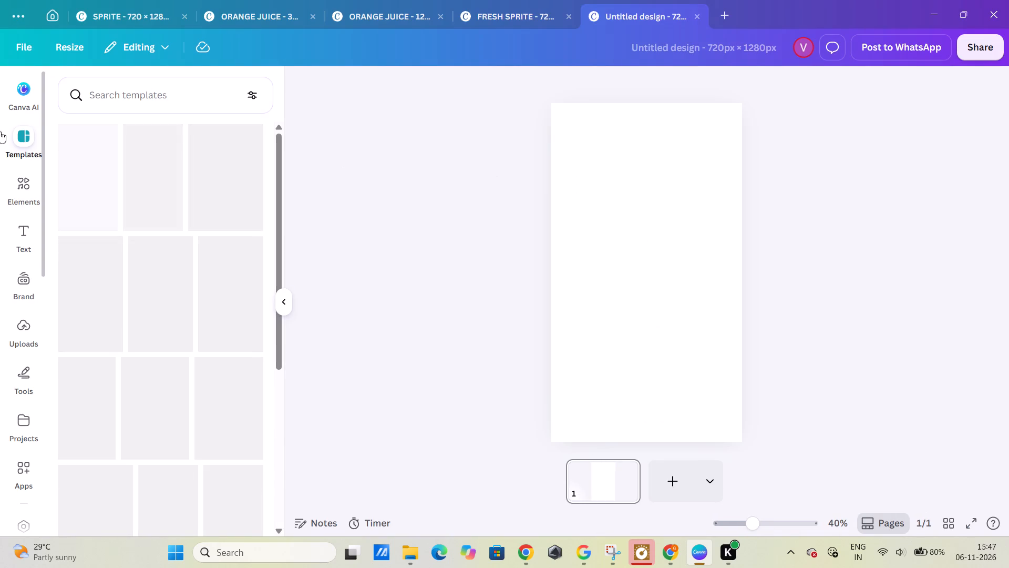
Add the recently used grey gradient graphic and stretch it from the page's upper-left corner to cover the whole page.
click(15, 177)
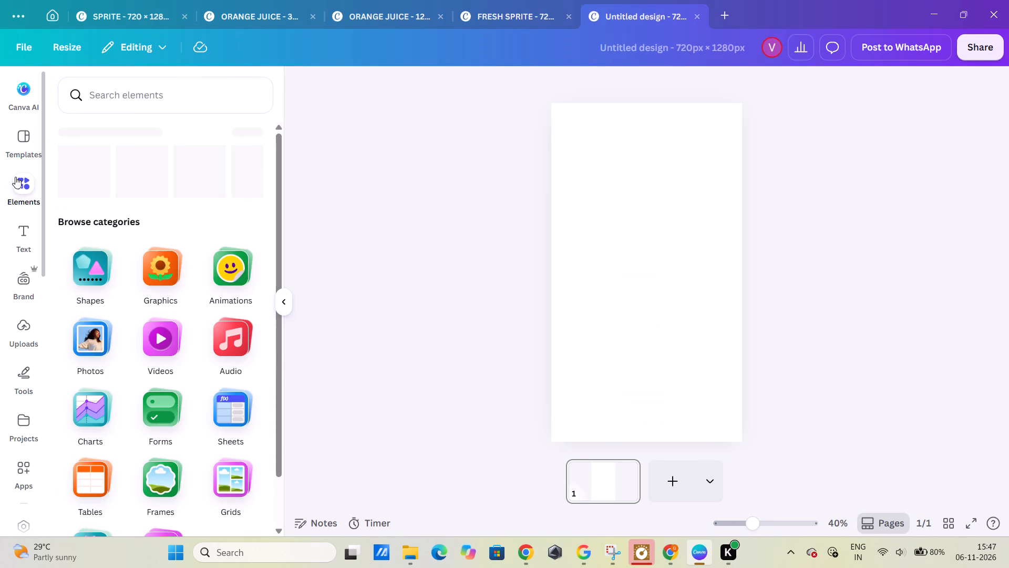
click(218, 173)
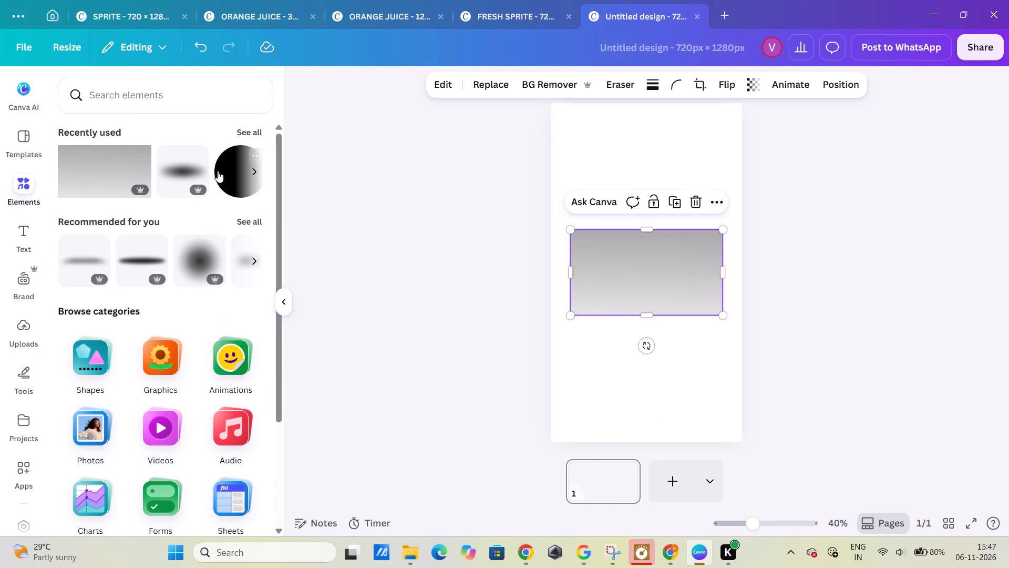
drag(629, 283, 613, 166)
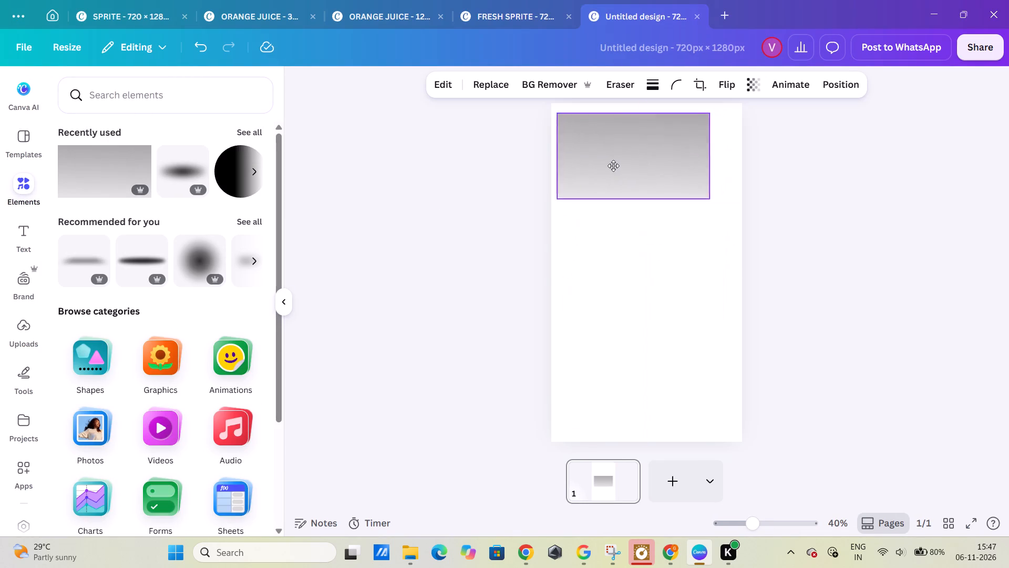
drag(613, 166, 608, 159)
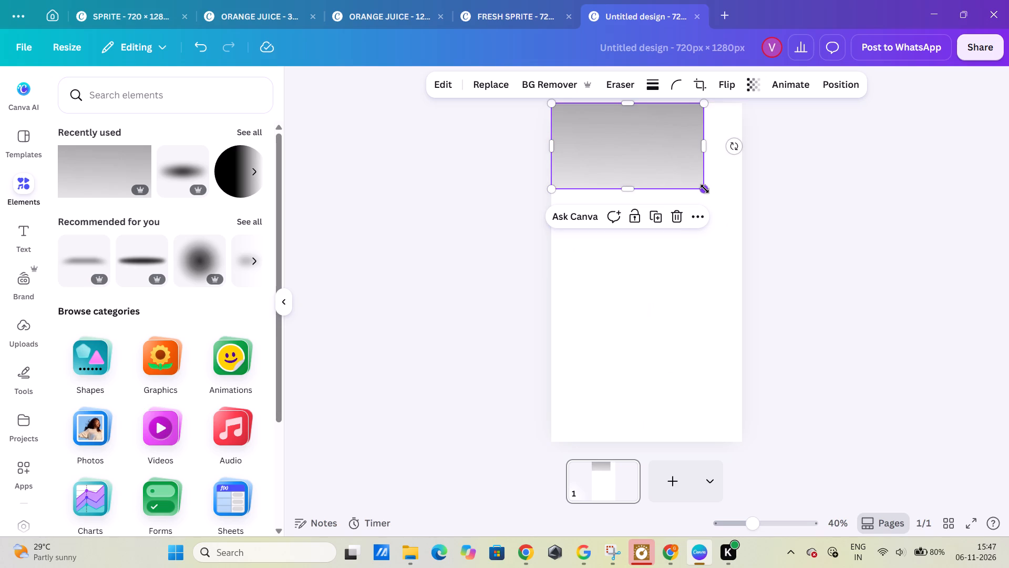
click(705, 189)
drag(625, 189, 627, 187)
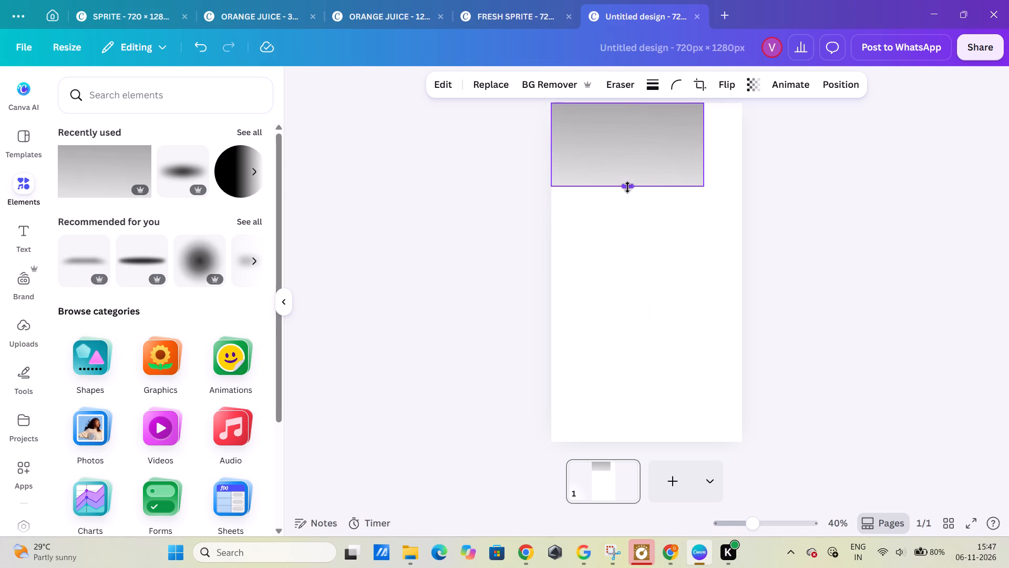
drag(627, 187, 626, 443)
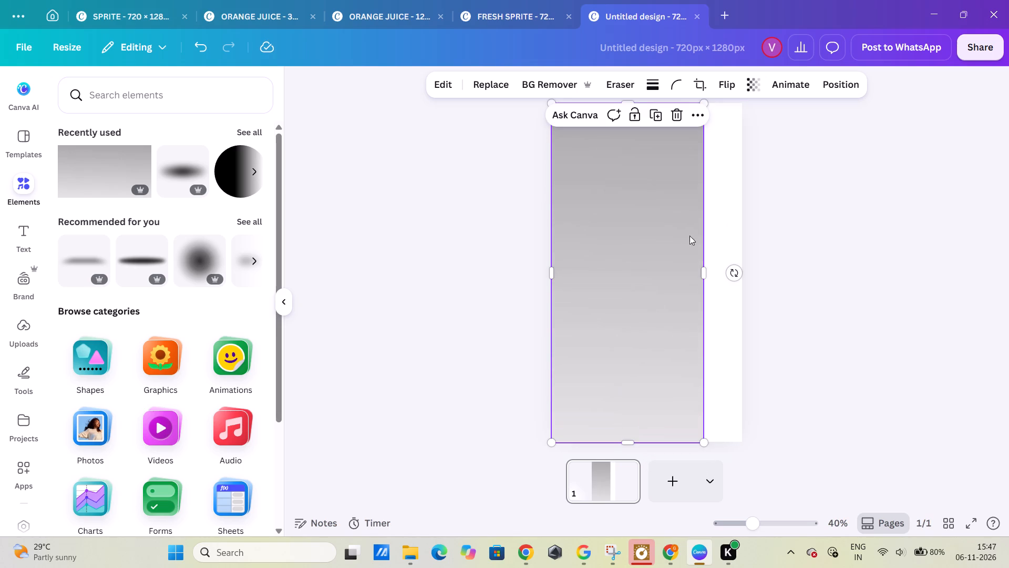
drag(701, 270, 733, 282)
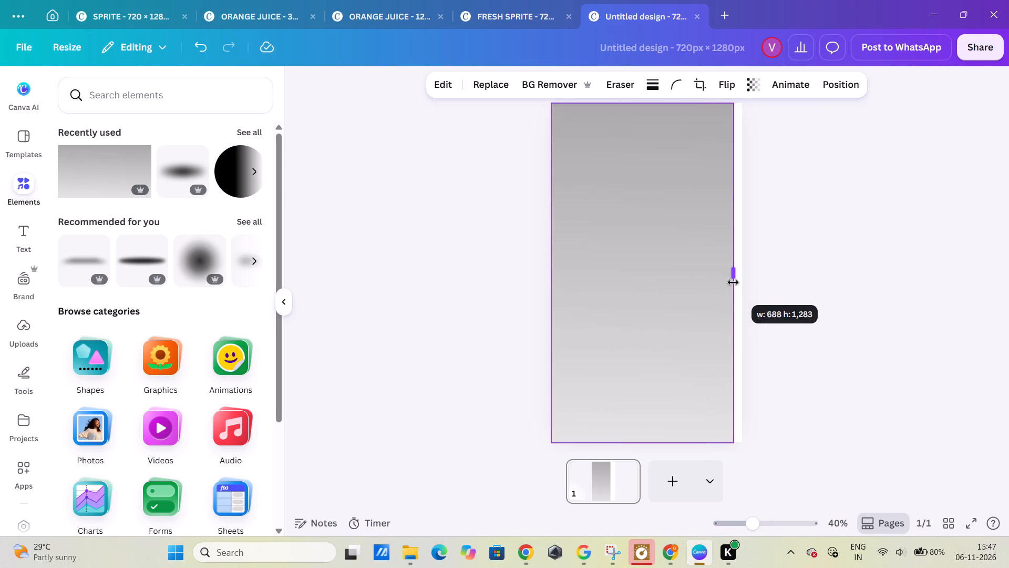
drag(733, 282, 739, 284)
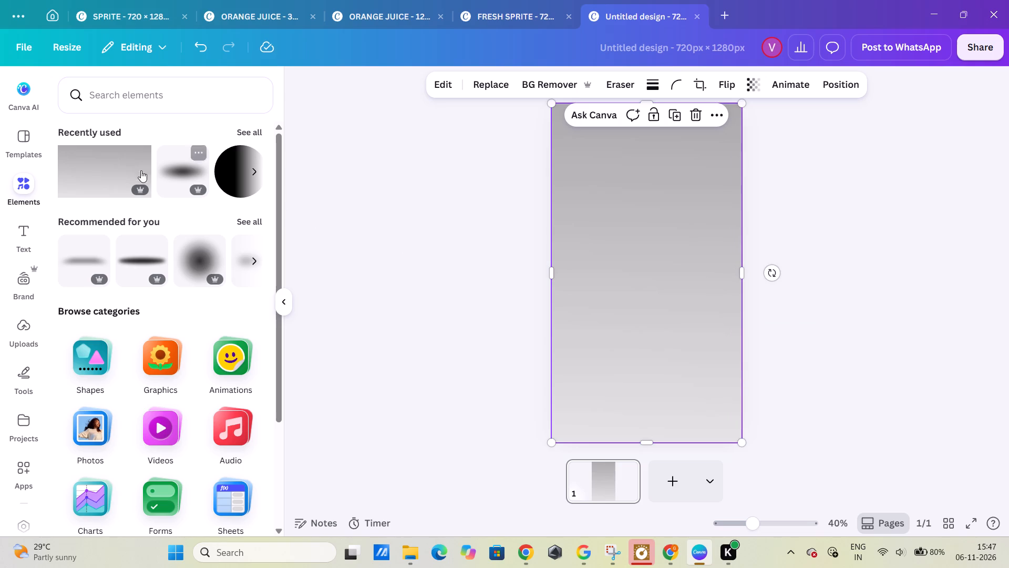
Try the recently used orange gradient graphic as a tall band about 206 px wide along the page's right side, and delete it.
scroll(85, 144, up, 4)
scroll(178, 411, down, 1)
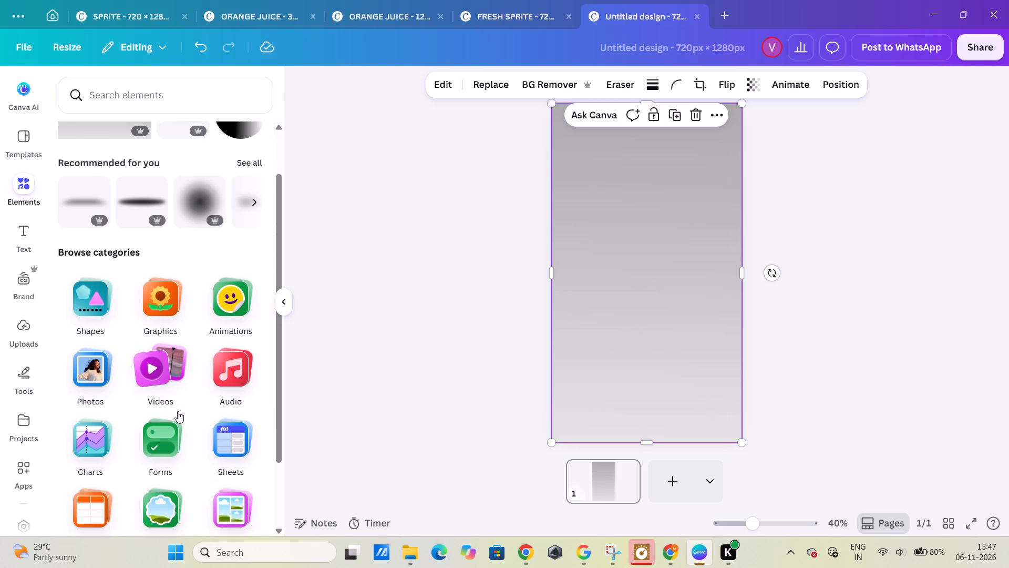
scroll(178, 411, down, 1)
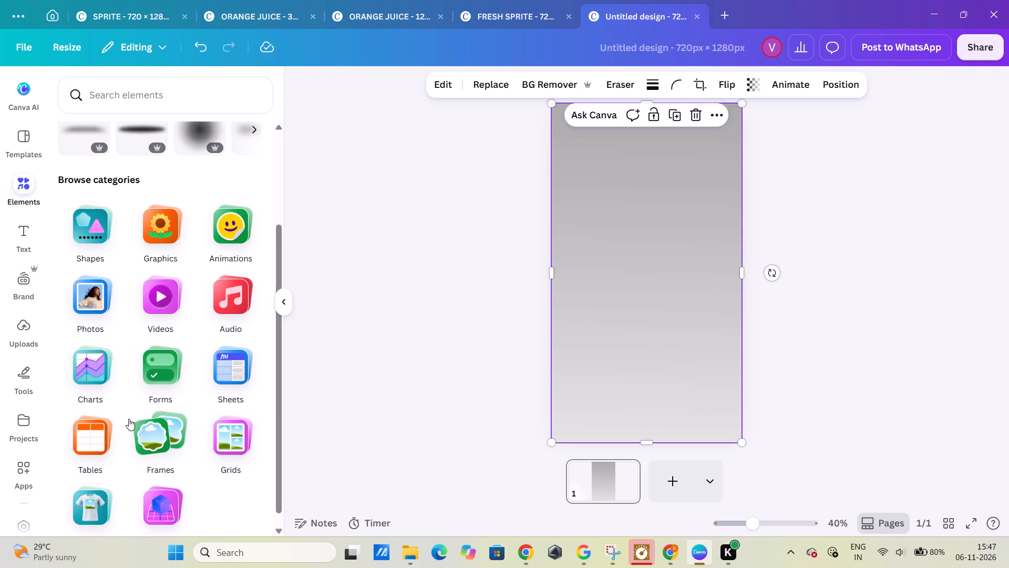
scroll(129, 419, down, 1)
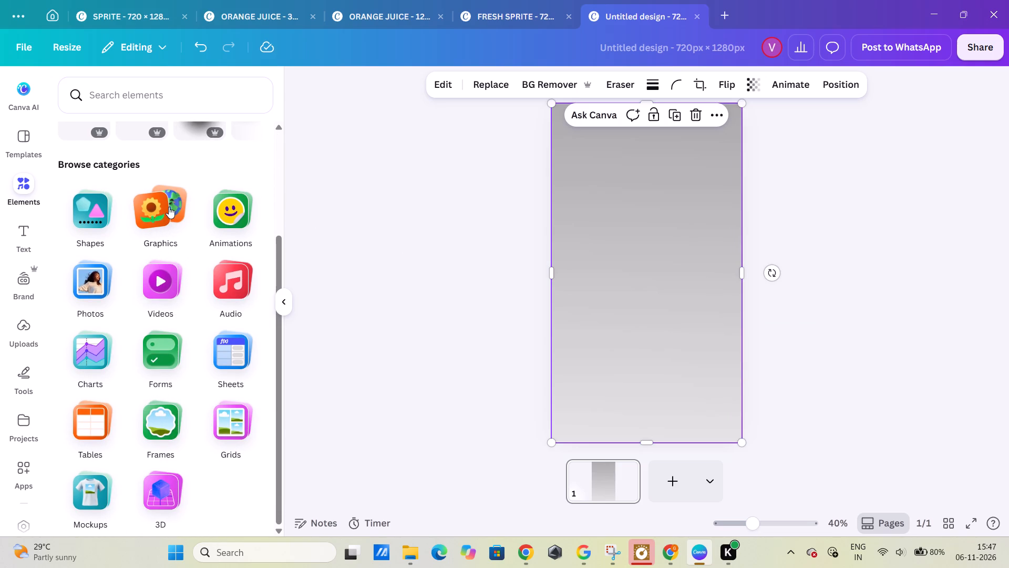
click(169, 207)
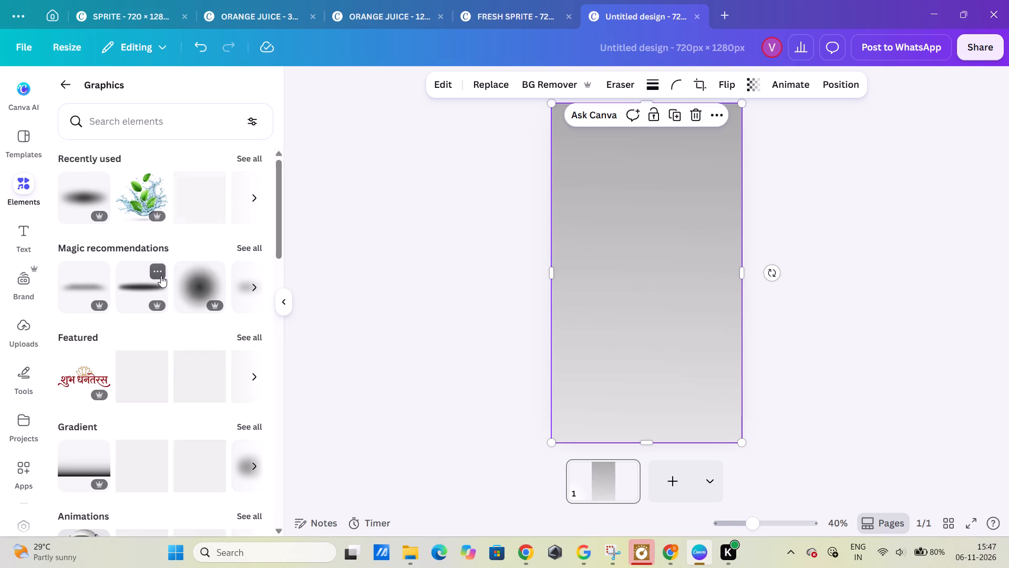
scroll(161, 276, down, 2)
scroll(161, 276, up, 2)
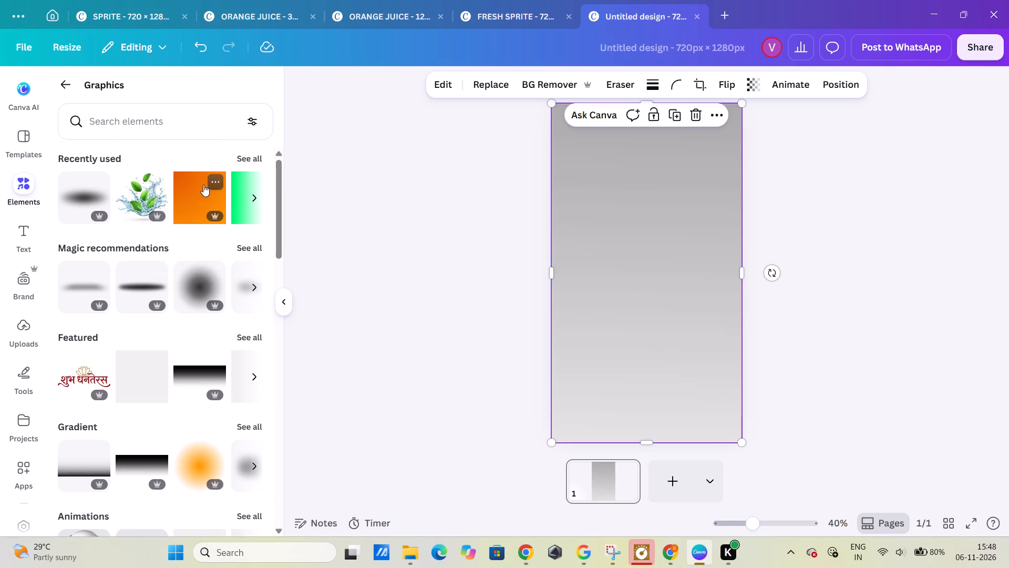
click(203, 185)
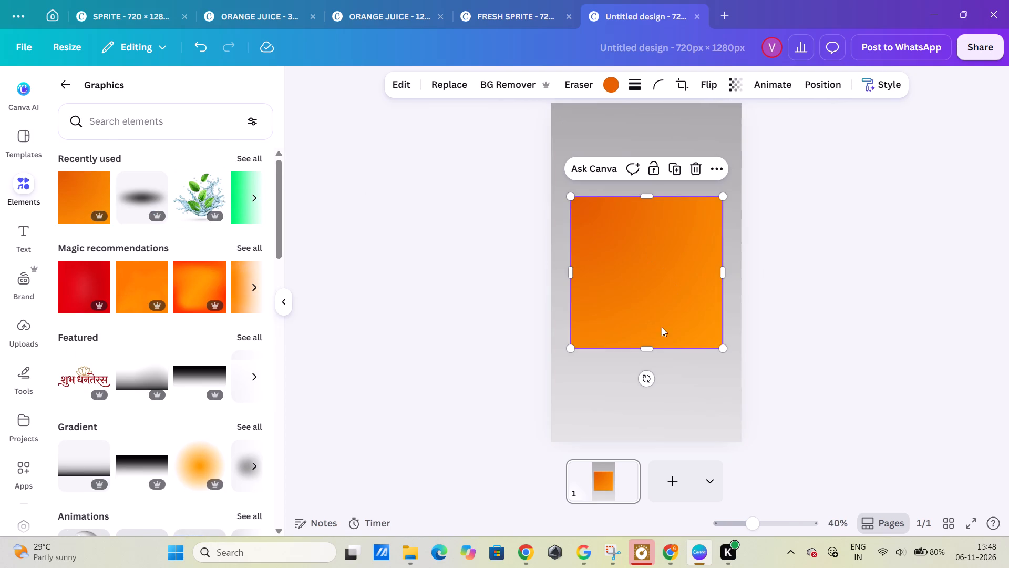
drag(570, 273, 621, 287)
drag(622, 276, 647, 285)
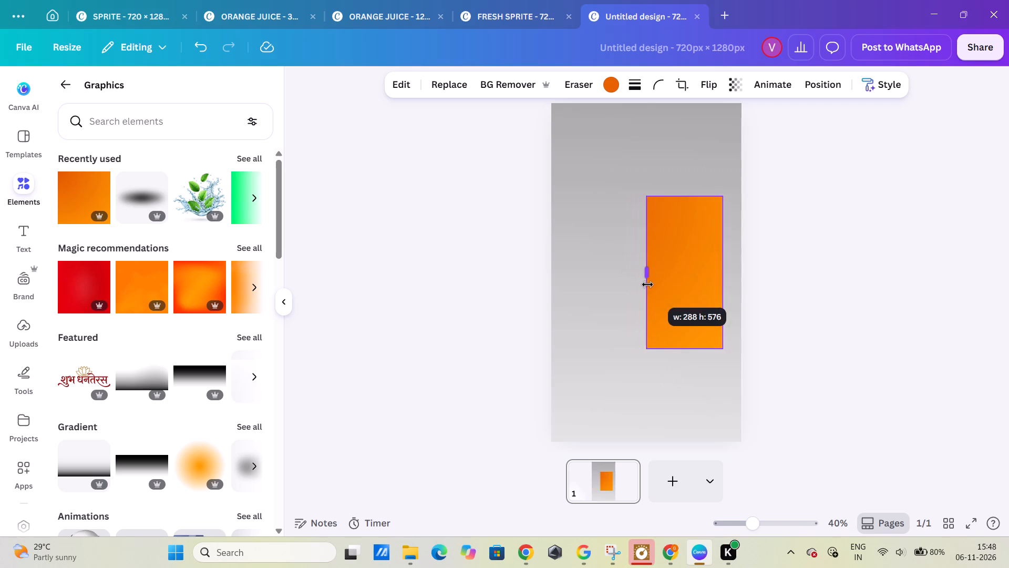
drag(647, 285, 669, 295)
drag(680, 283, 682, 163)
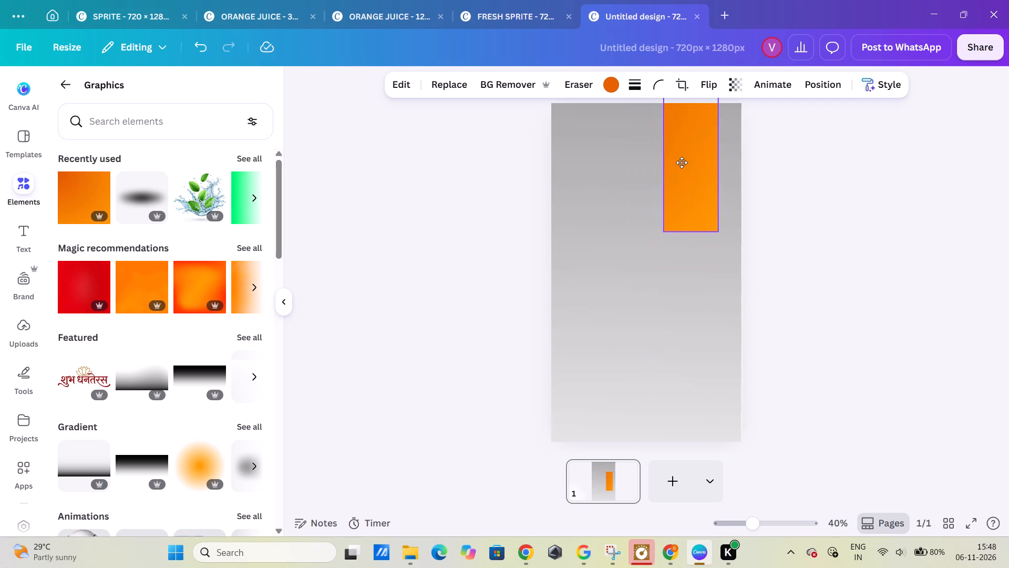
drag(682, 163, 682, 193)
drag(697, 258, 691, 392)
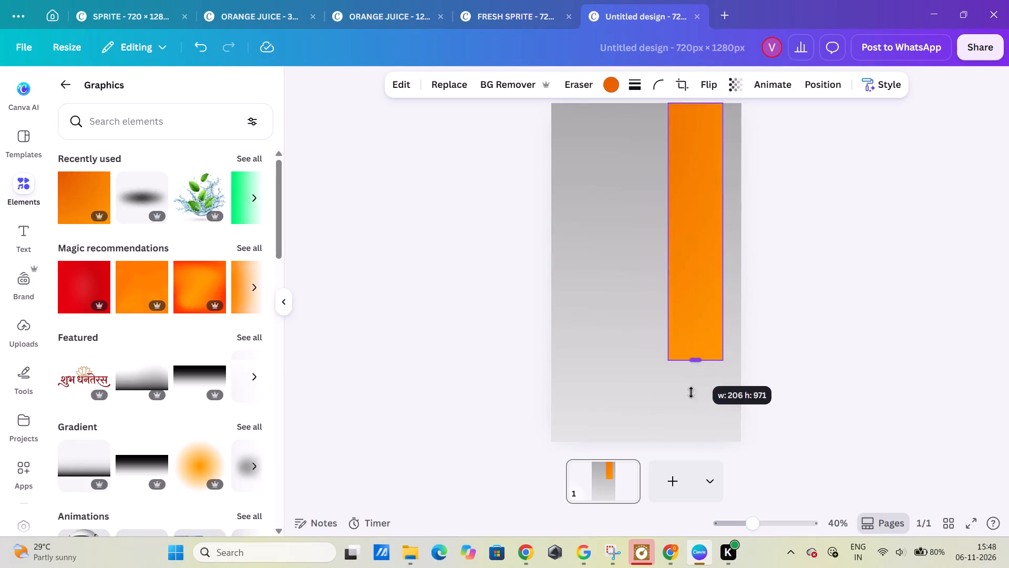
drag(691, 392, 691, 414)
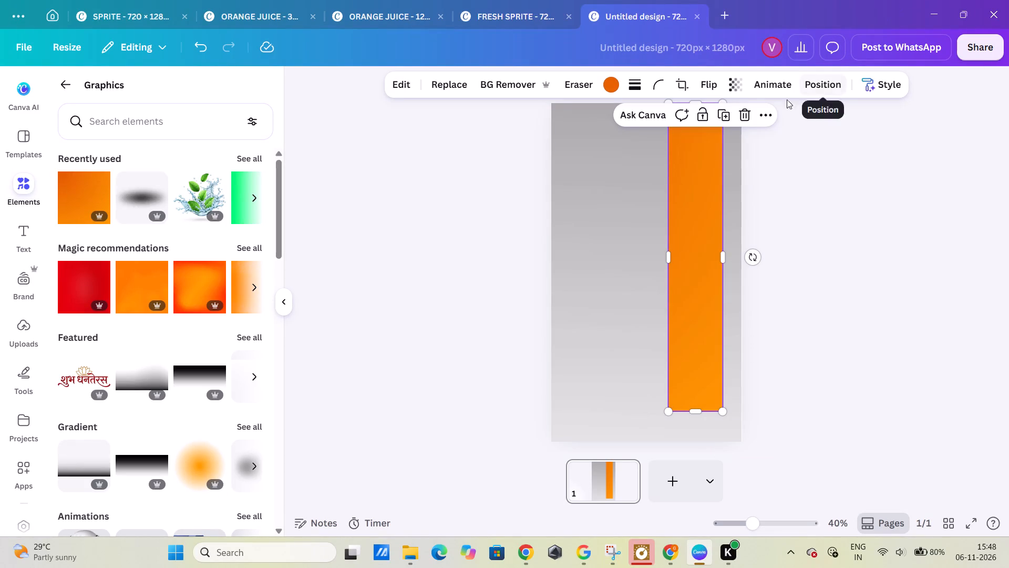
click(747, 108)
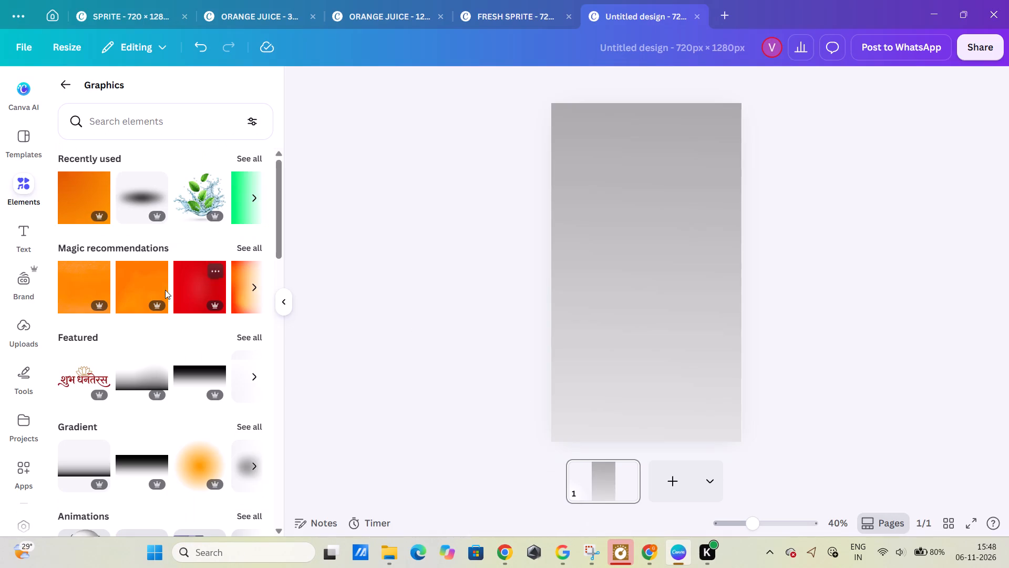
Add the uploaded background-free red, black and white sneaker image, enlarge it and centre it on the page.
click(6, 326)
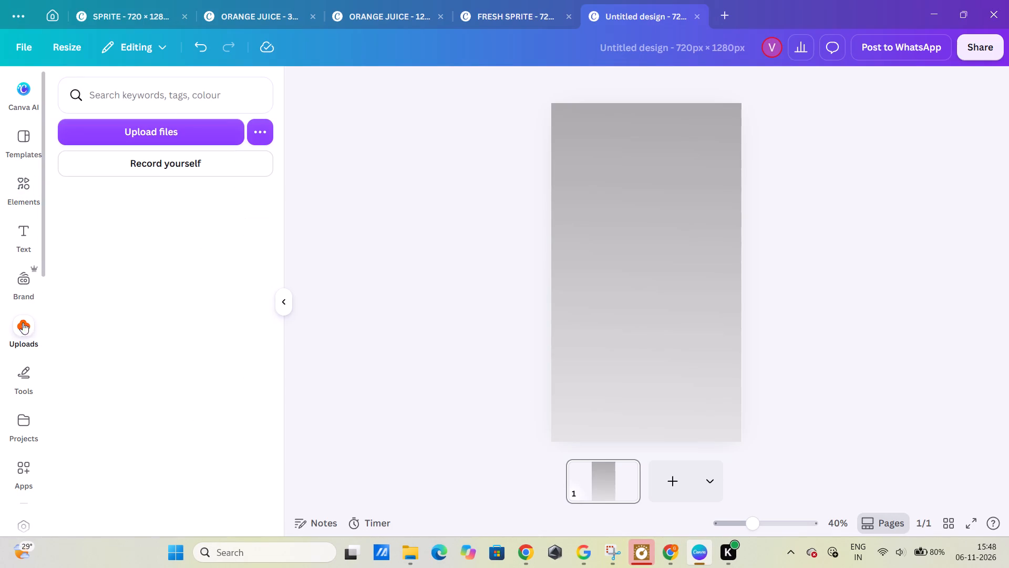
scroll(198, 277, down, 11)
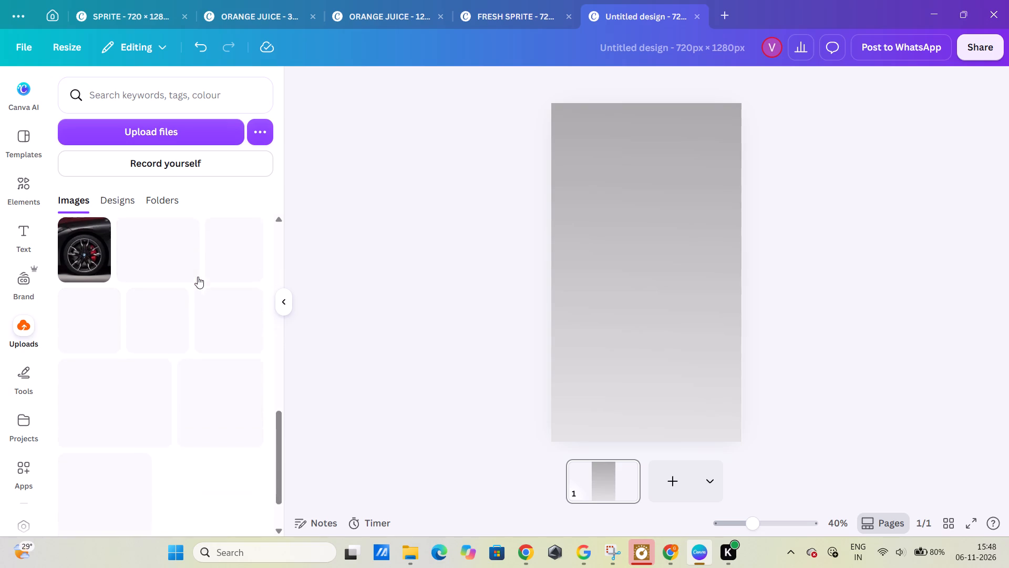
scroll(198, 277, down, 10)
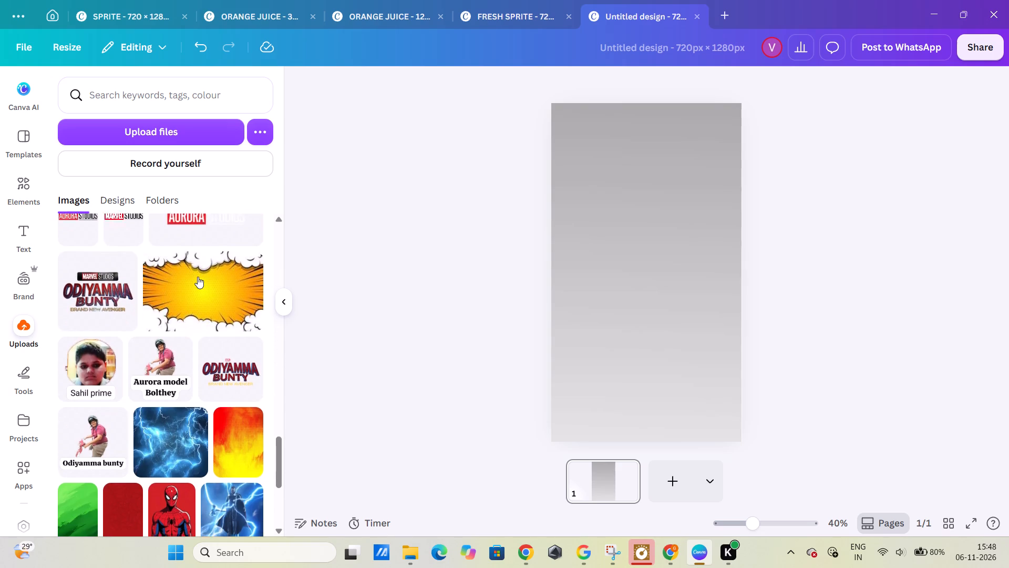
scroll(198, 277, down, 10)
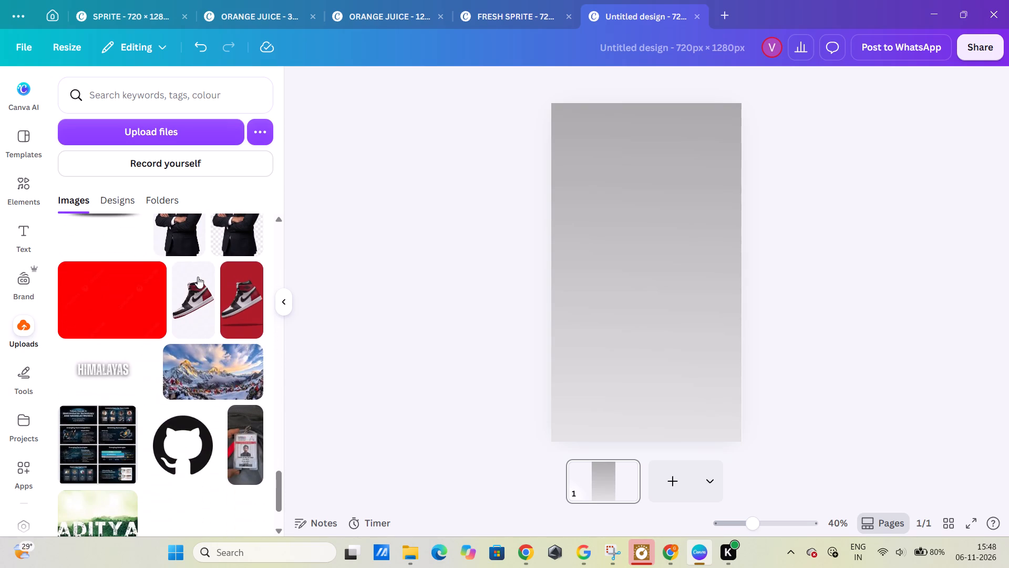
click(189, 299)
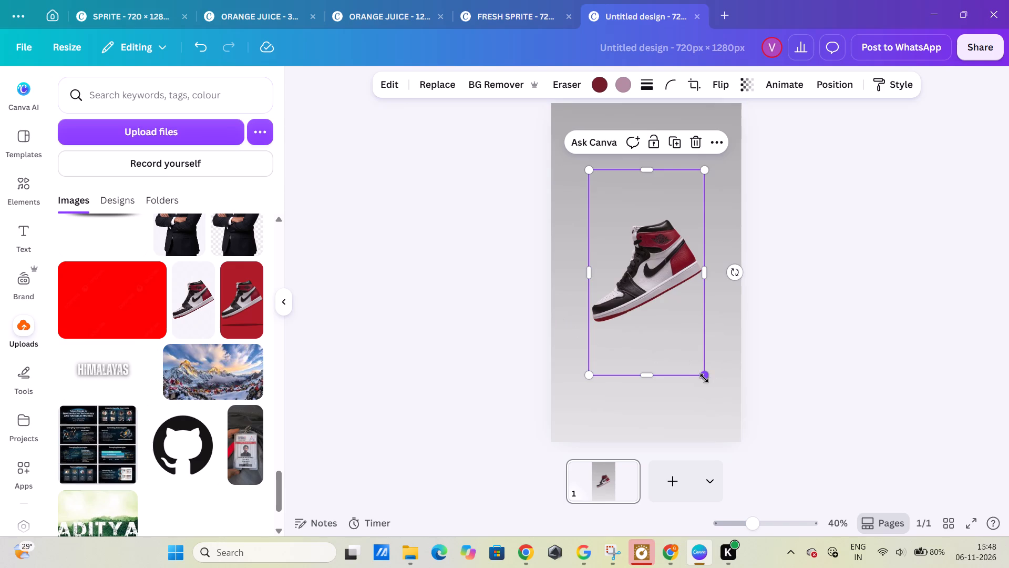
drag(704, 378, 759, 428)
drag(674, 345, 653, 323)
click(653, 323)
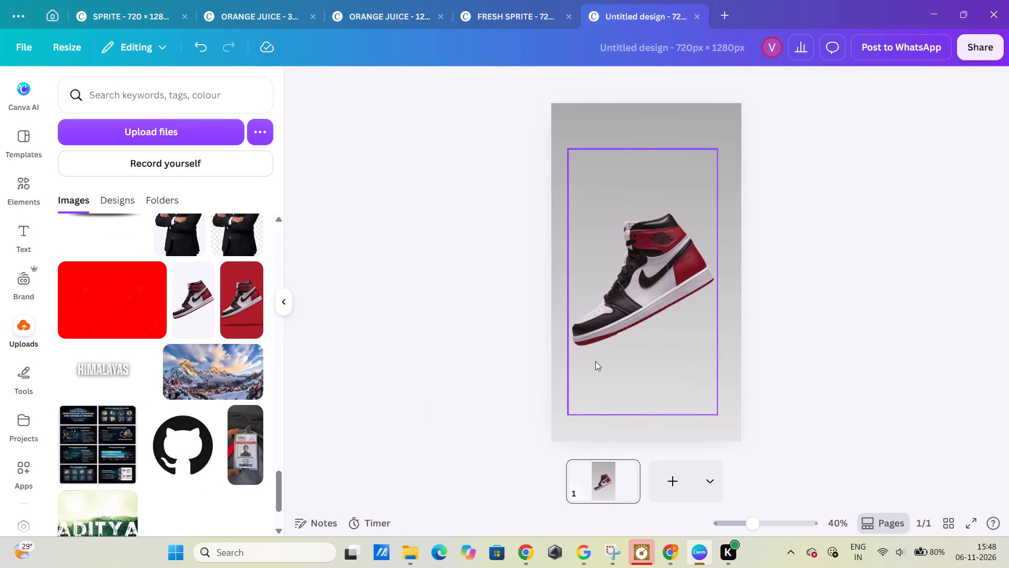
Tilt the sneaker image further counter-clockwise so the toe points down, and move it to the lower part of the page.
click(605, 361)
drag(750, 285, 753, 269)
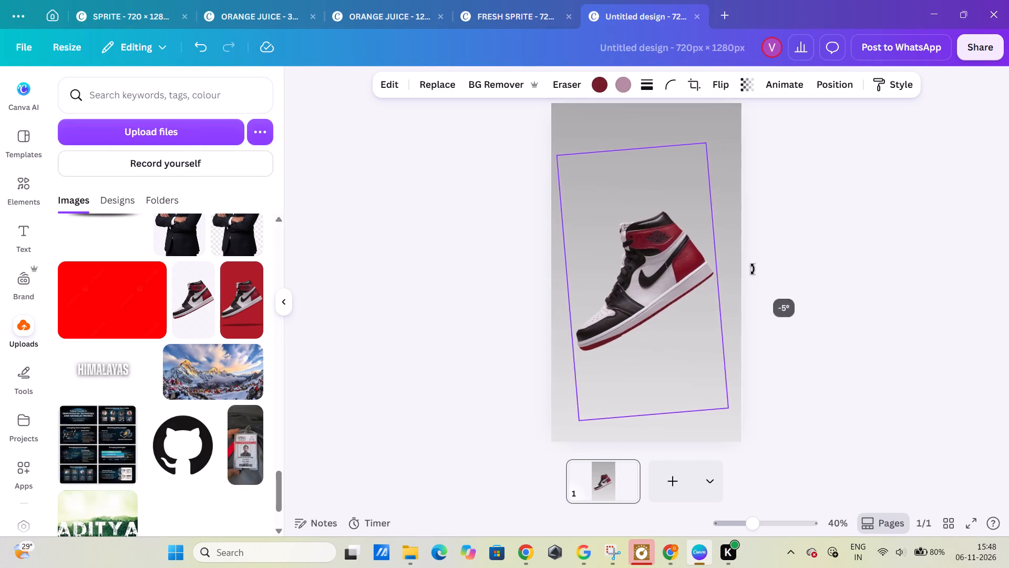
drag(753, 269, 753, 261)
drag(670, 285, 667, 329)
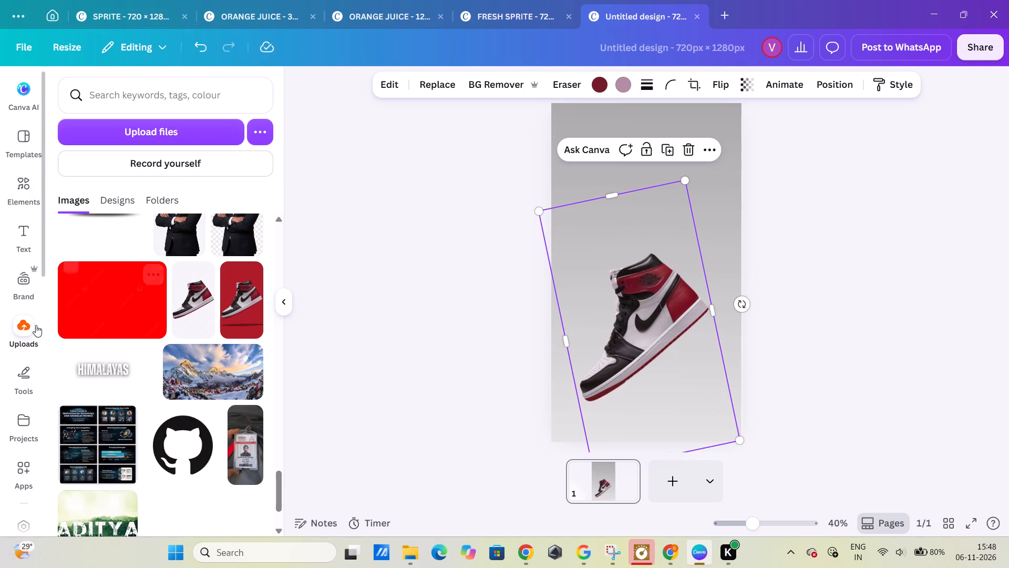
Add the recently used blurred black shadow graphic, enlarge it beneath the sneaker's sole, and shift the sneaker slightly right over it.
click(32, 176)
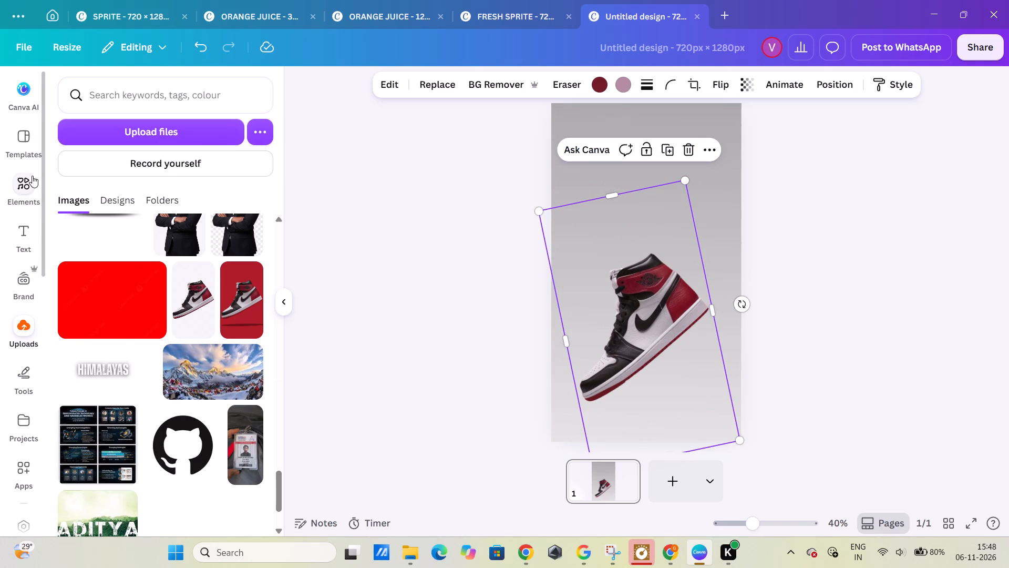
click(130, 185)
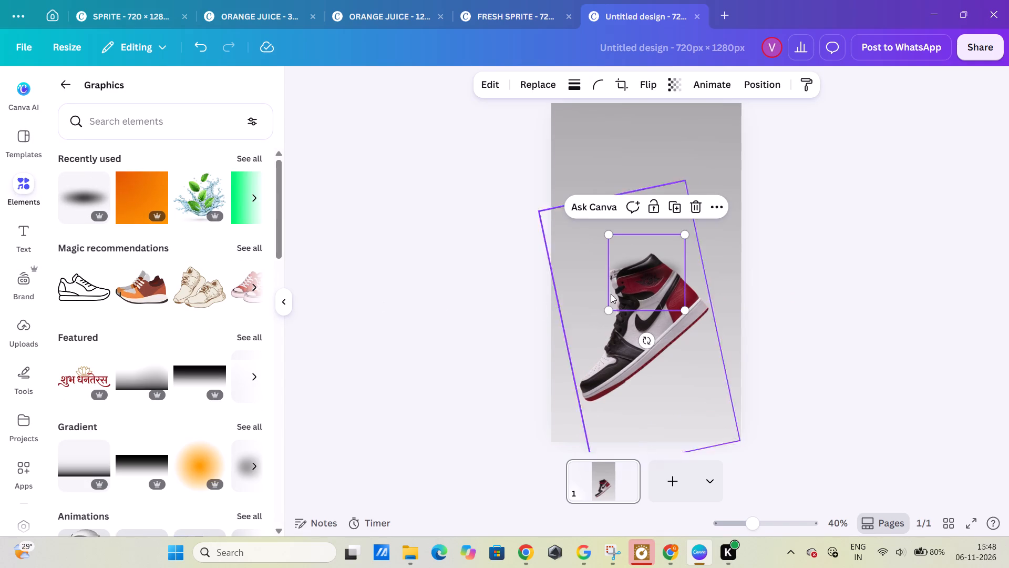
drag(688, 306, 730, 338)
drag(685, 305, 671, 410)
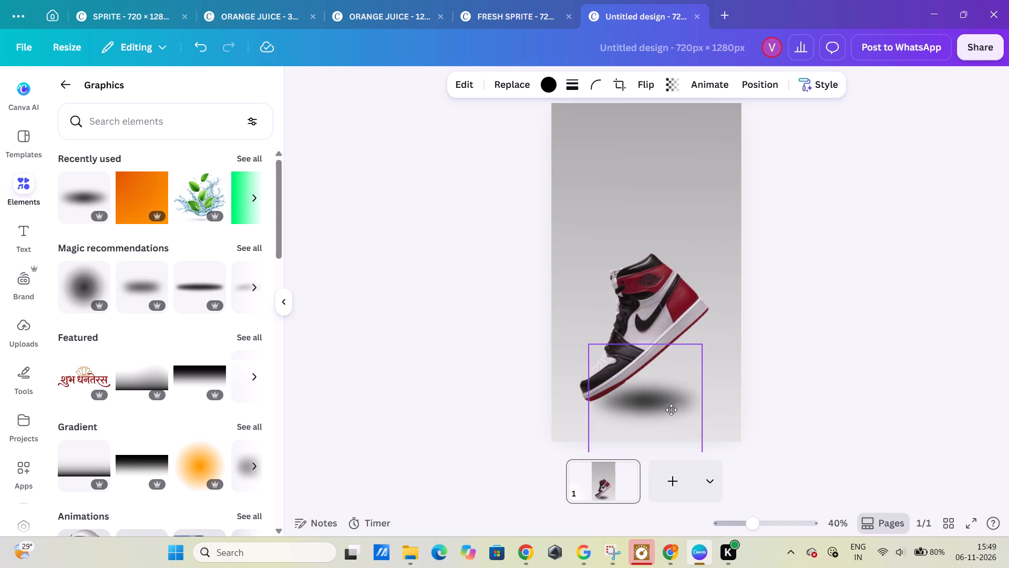
drag(671, 410, 668, 412)
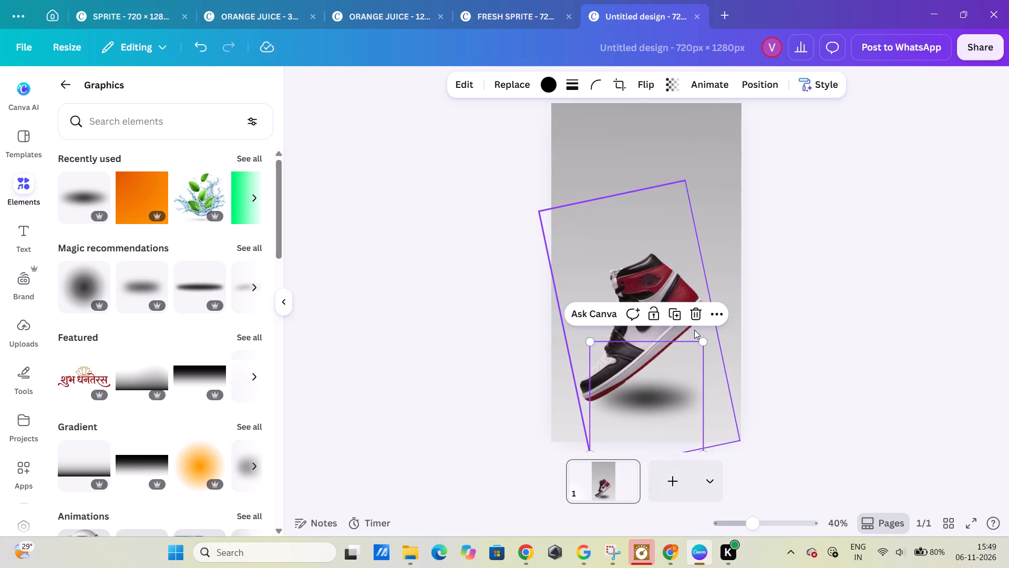
drag(703, 337, 719, 333)
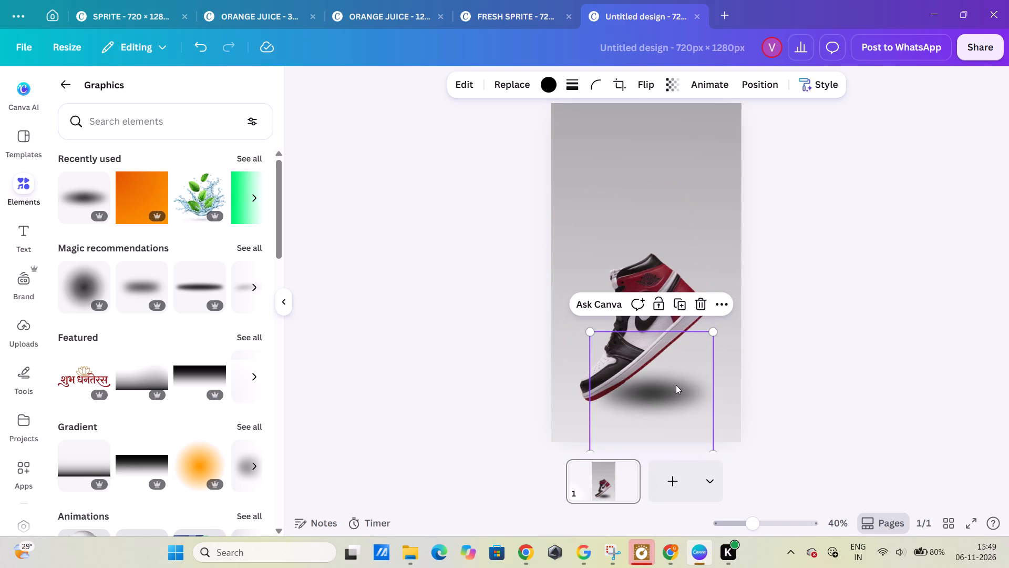
drag(676, 385, 679, 390)
click(906, 323)
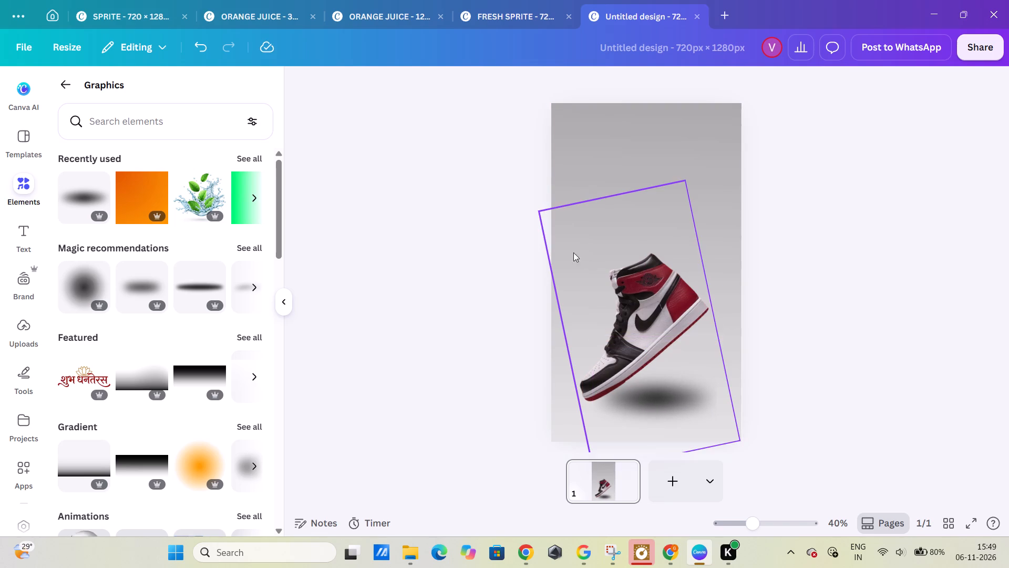
drag(614, 227, 625, 230)
Group the sneaker with its shadow and move the group up and slightly left on the page.
click(676, 391)
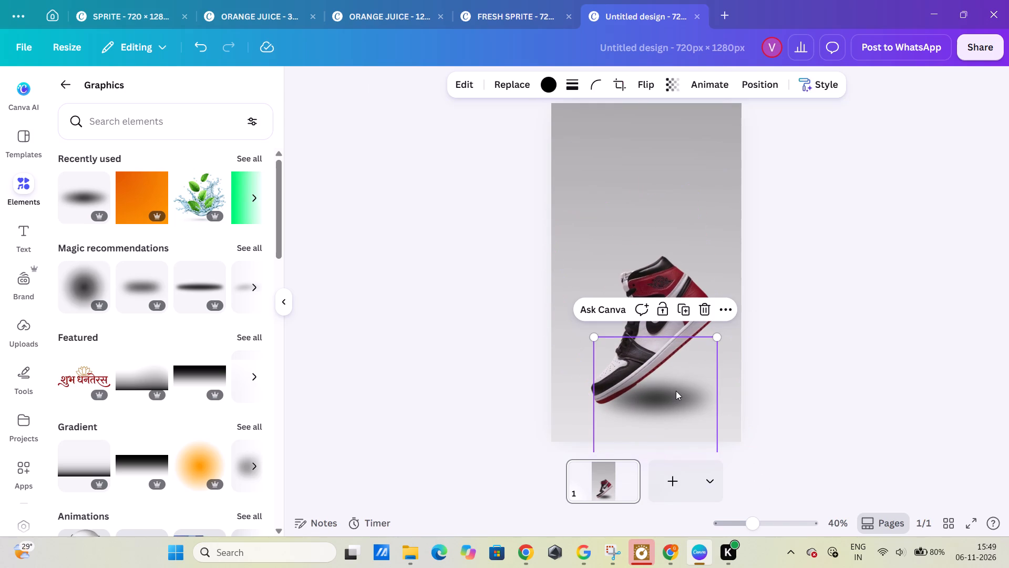
shift+click(667, 278)
click(610, 163)
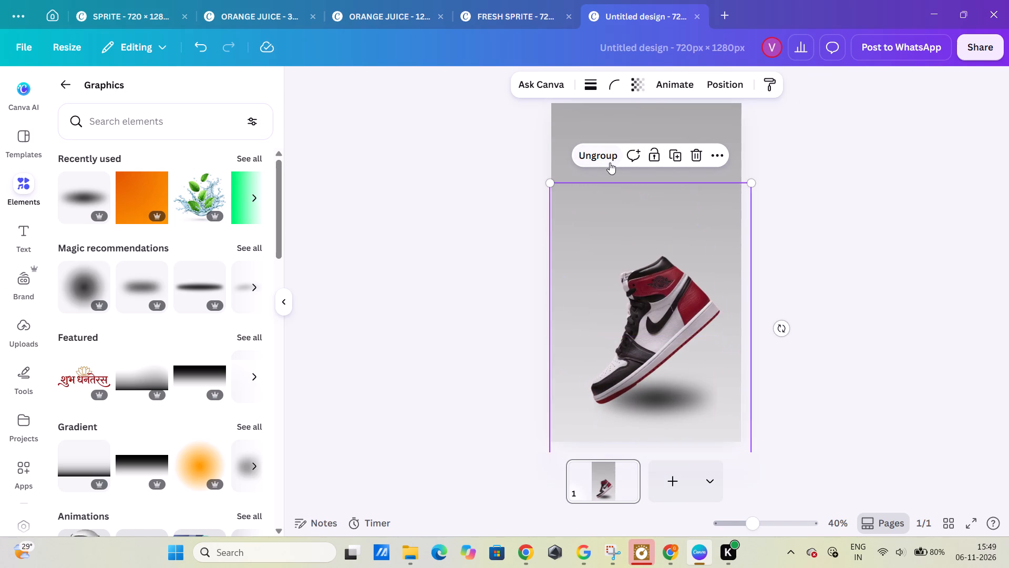
drag(646, 260, 640, 230)
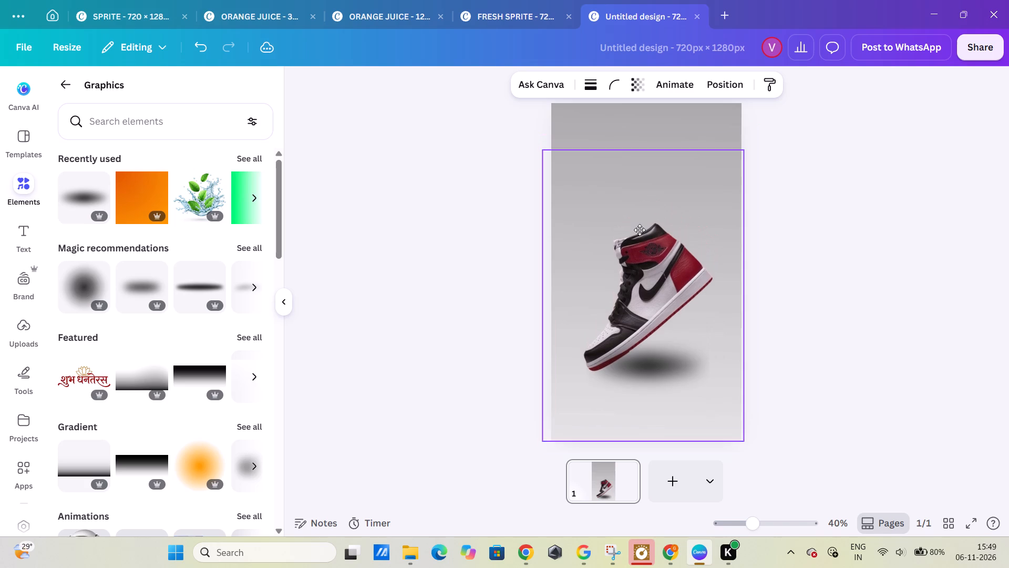
drag(640, 230, 629, 236)
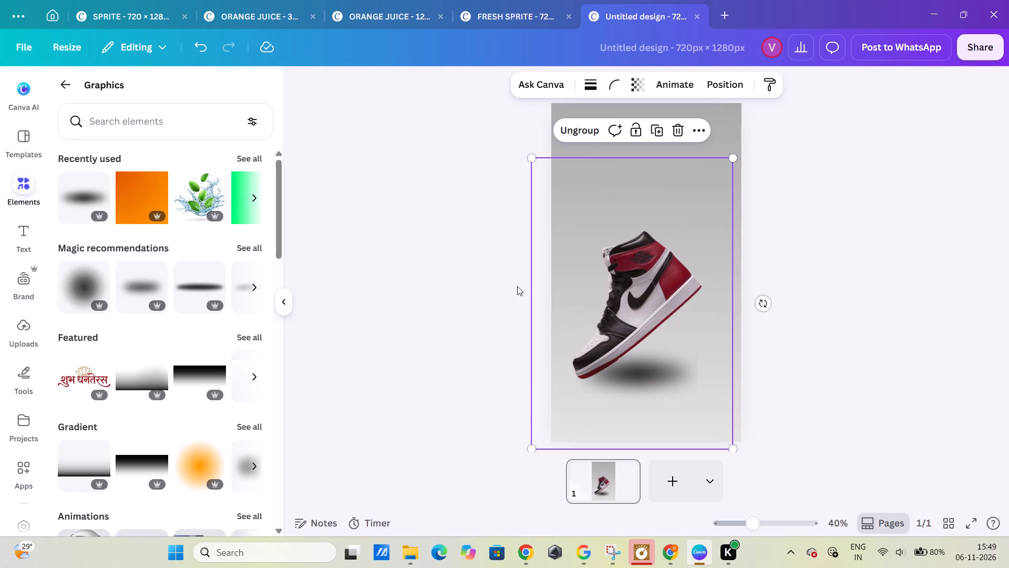
Add the uploaded plain red image, narrow it to a vertical band about 196 px wide, and stretch it from the page's top edge to about 1,040 px tall.
click(12, 339)
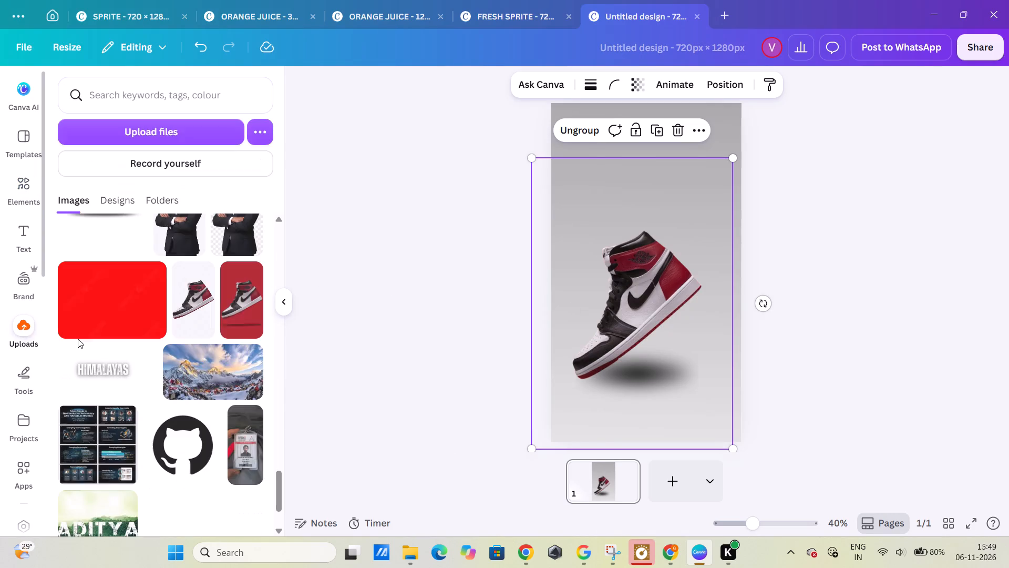
click(118, 317)
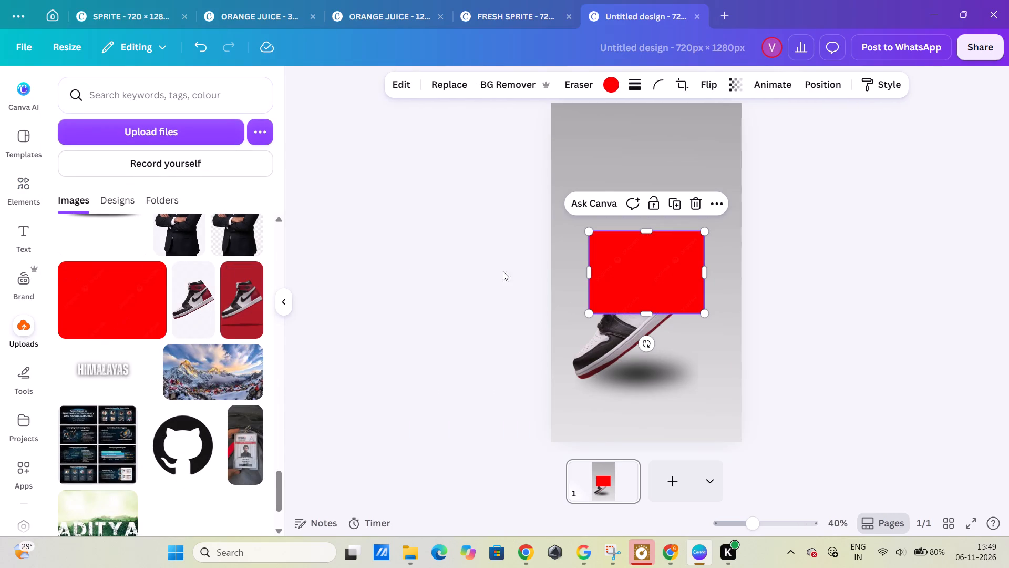
drag(590, 268, 633, 285)
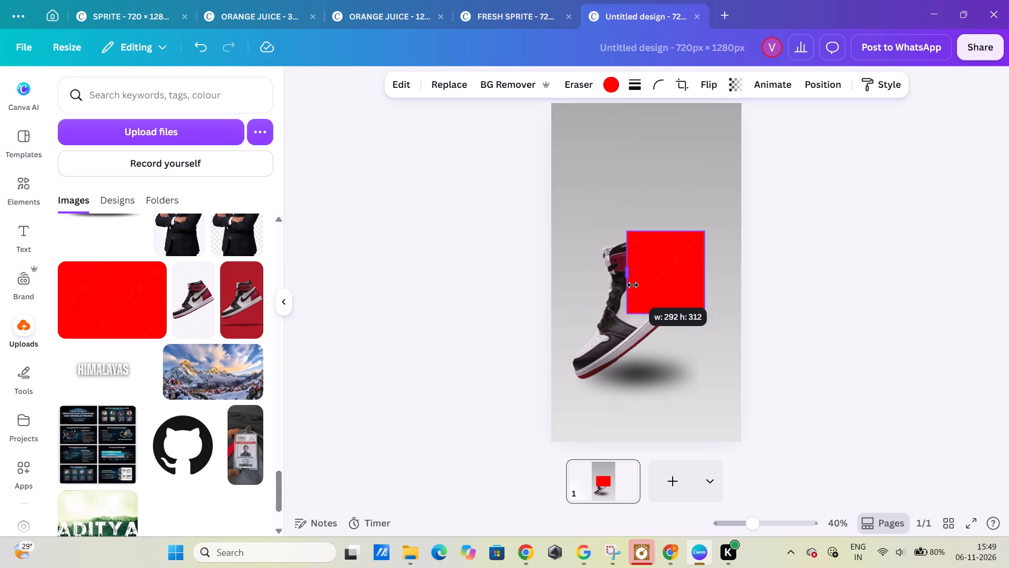
drag(633, 285, 654, 295)
drag(668, 296, 670, 208)
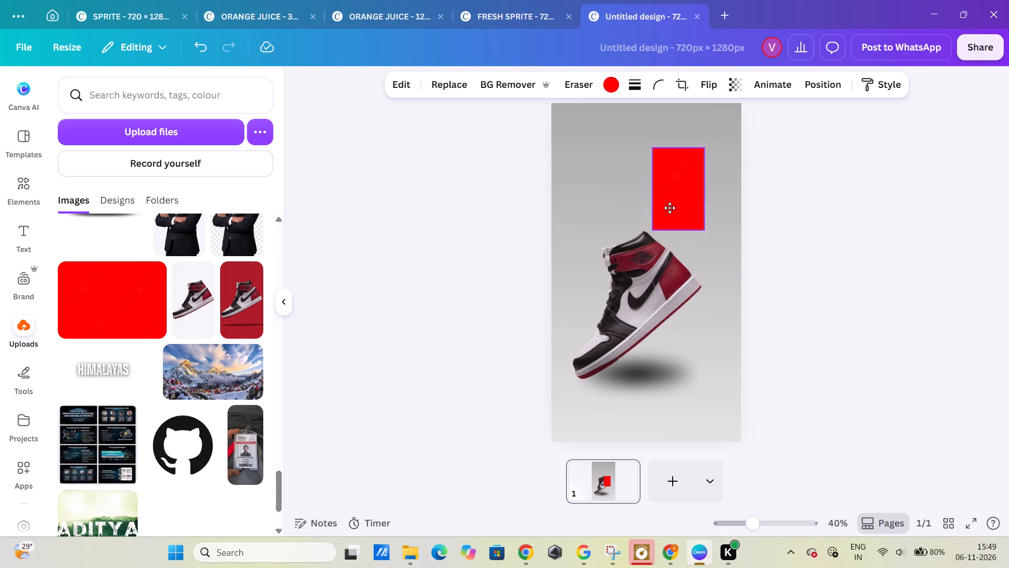
drag(670, 208, 681, 170)
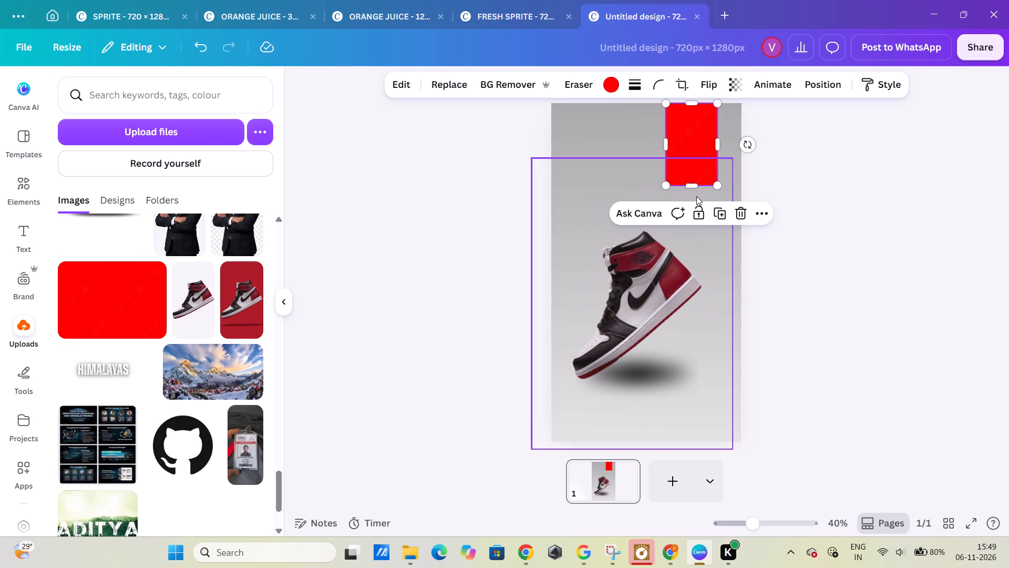
drag(696, 185, 724, 380)
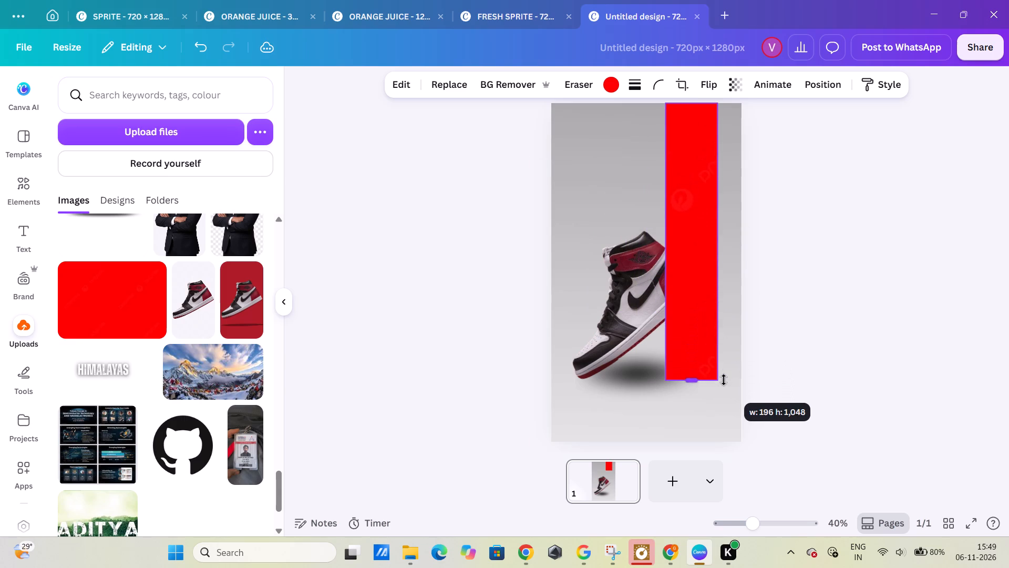
drag(724, 380, 720, 377)
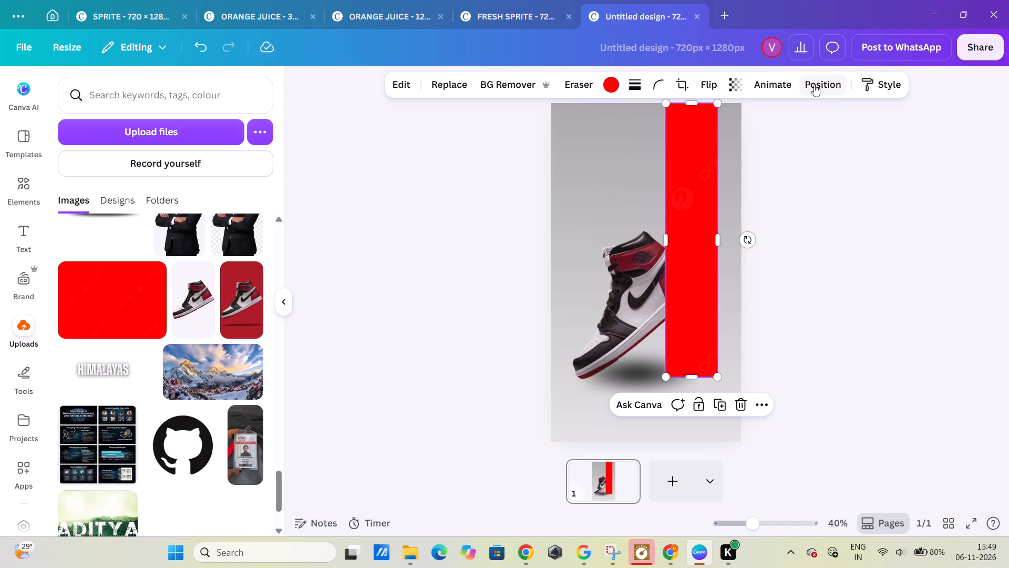
Move the red band's layer below the sneaker group so it sits behind the shoe.
click(814, 85)
click(230, 113)
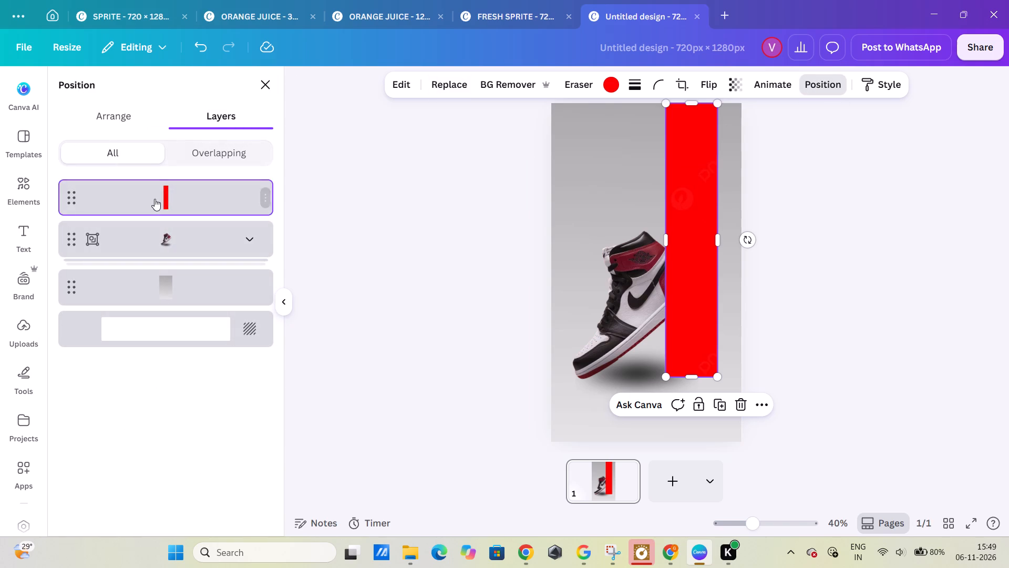
drag(155, 199, 162, 255)
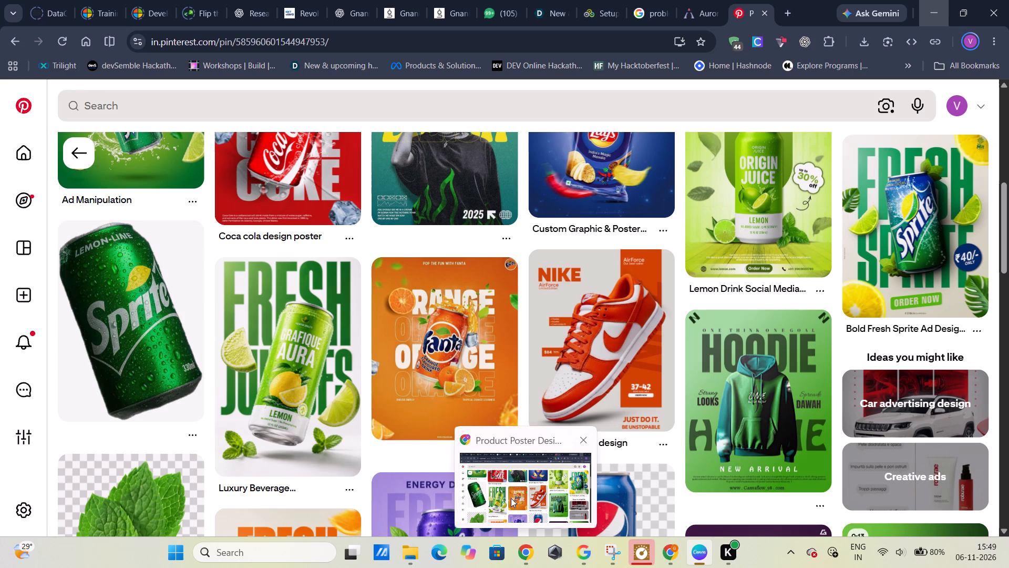
Widen the red band toward the left and shift it slightly right and down on the page.
drag(663, 237, 642, 229)
drag(689, 207, 691, 206)
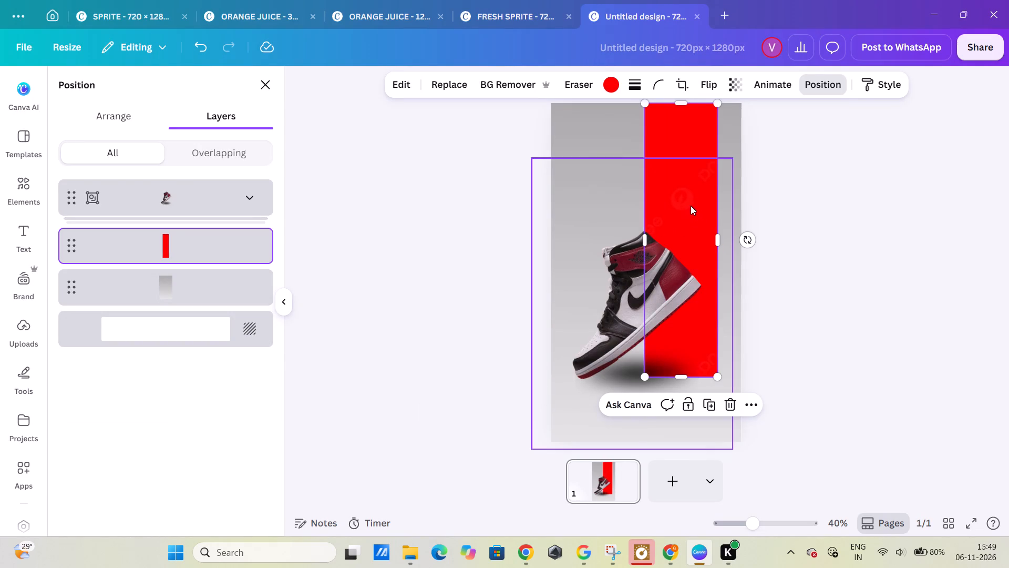
drag(691, 206, 701, 215)
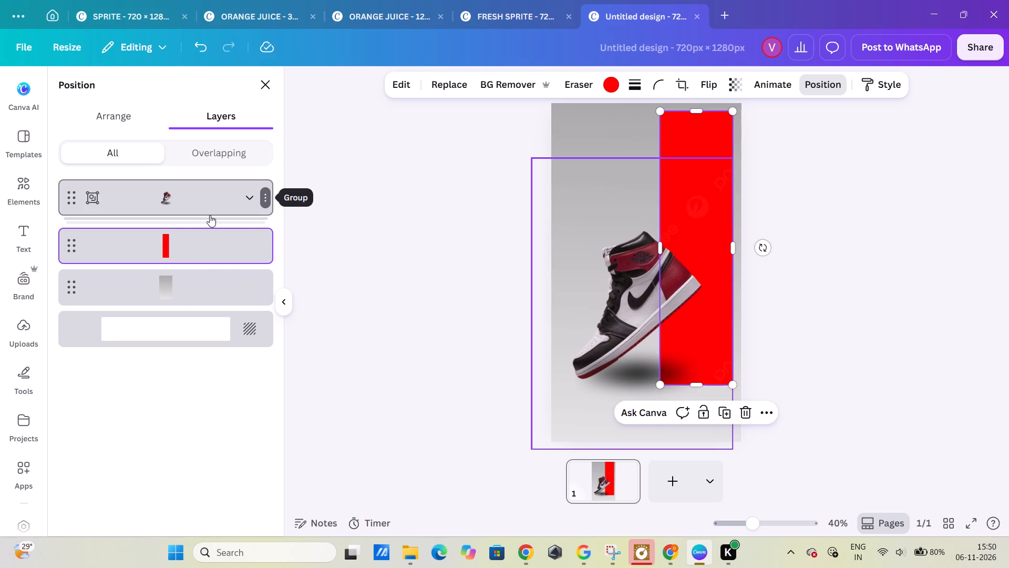
Reorder the layers inside the sneaker group so the black shadow lies behind the shoe.
click(245, 195)
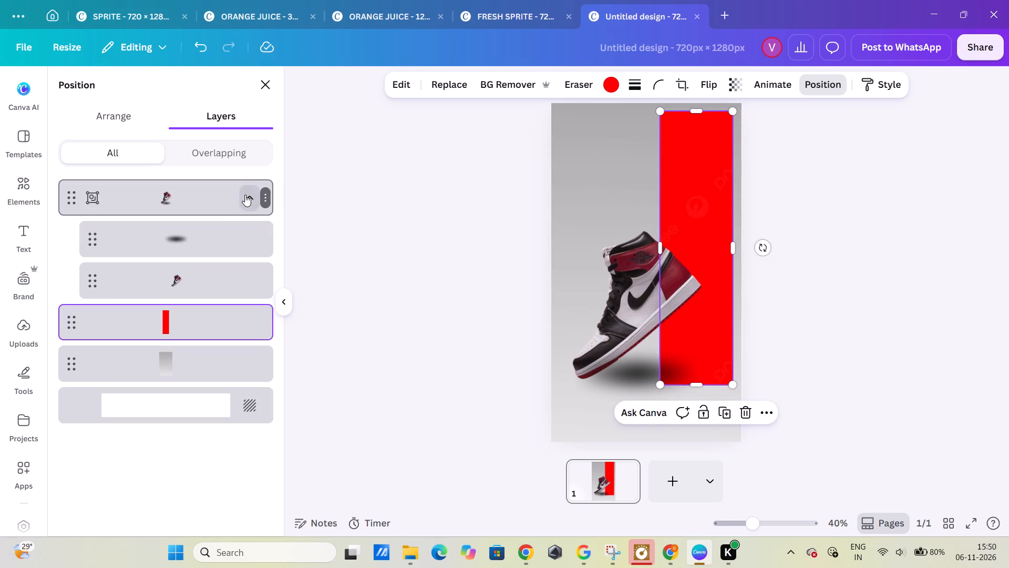
click(228, 230)
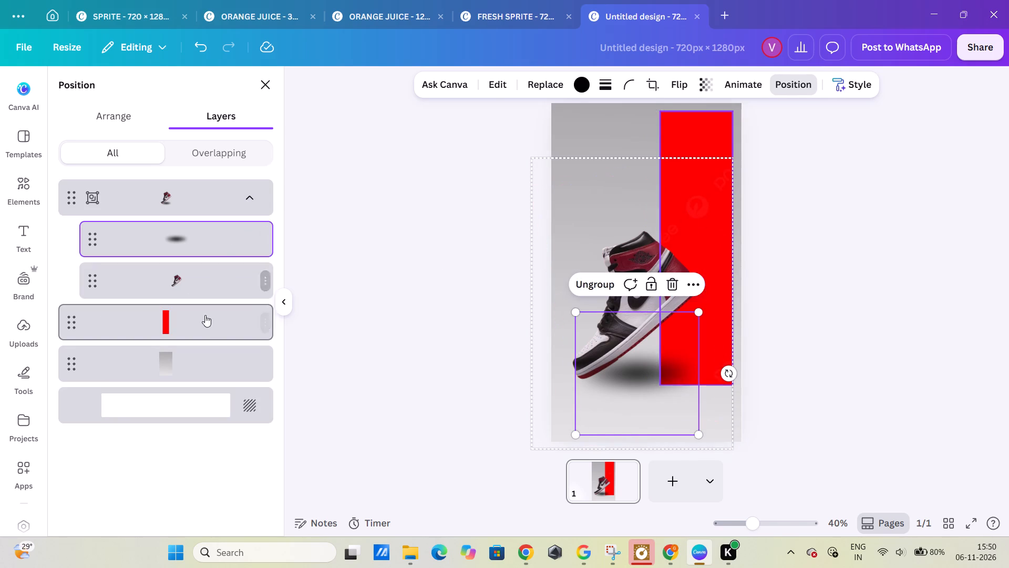
drag(205, 324, 191, 233)
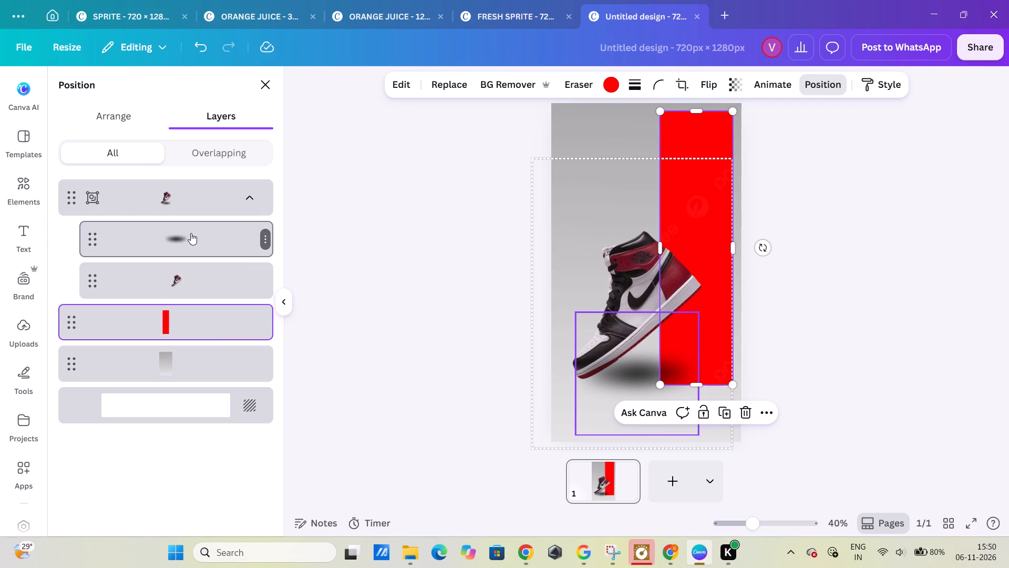
drag(212, 337, 211, 230)
drag(211, 230, 214, 279)
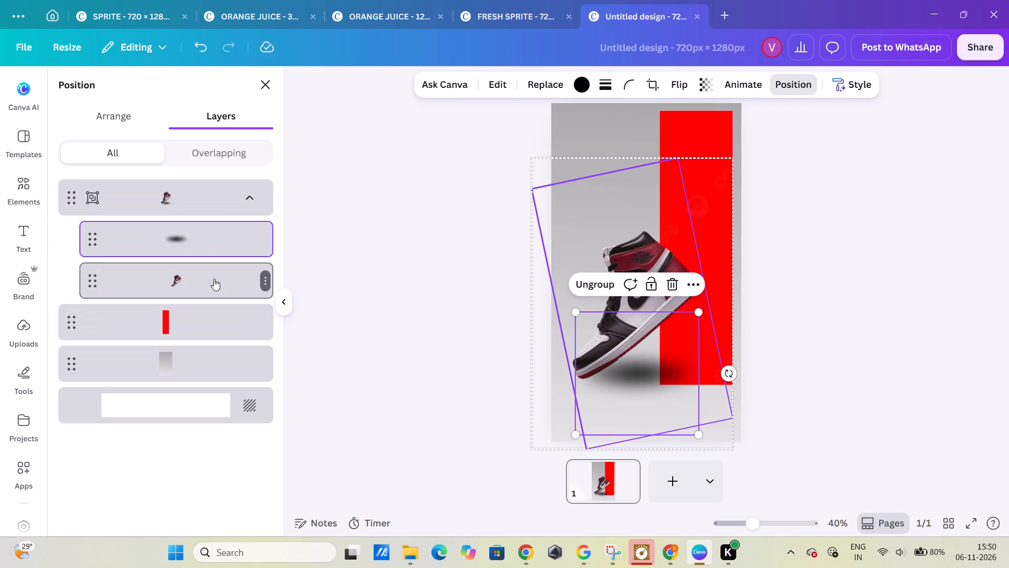
drag(185, 234, 186, 271)
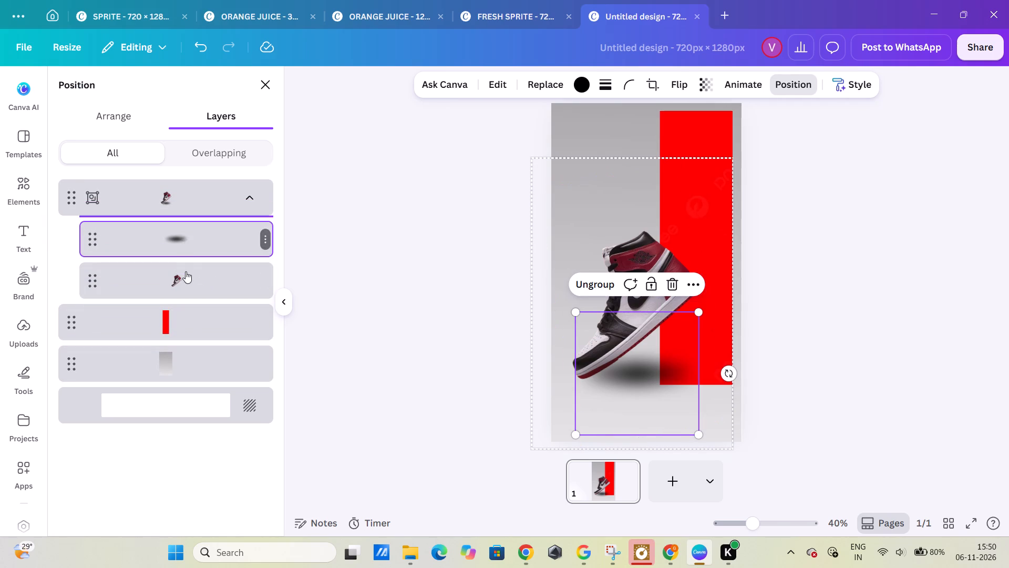
drag(186, 271, 189, 287)
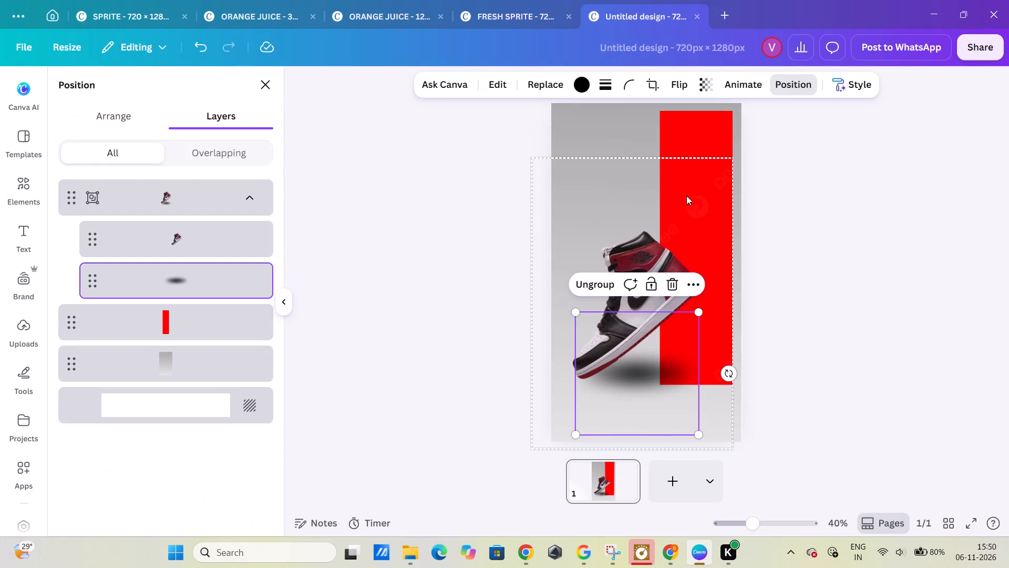
Widen the red band a little further left and move it up flush with the page's top edge.
click(678, 180)
click(705, 131)
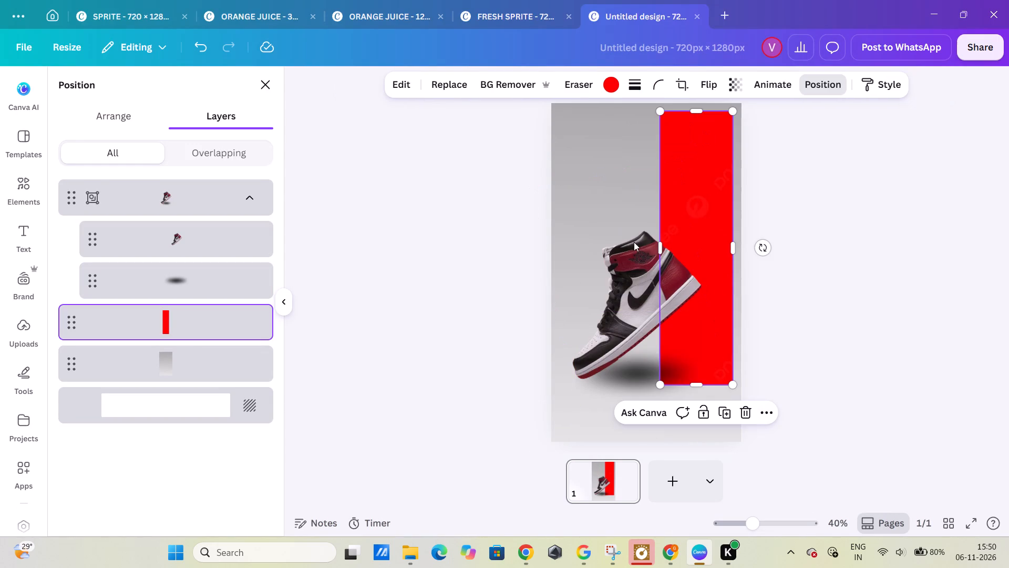
drag(661, 250, 648, 244)
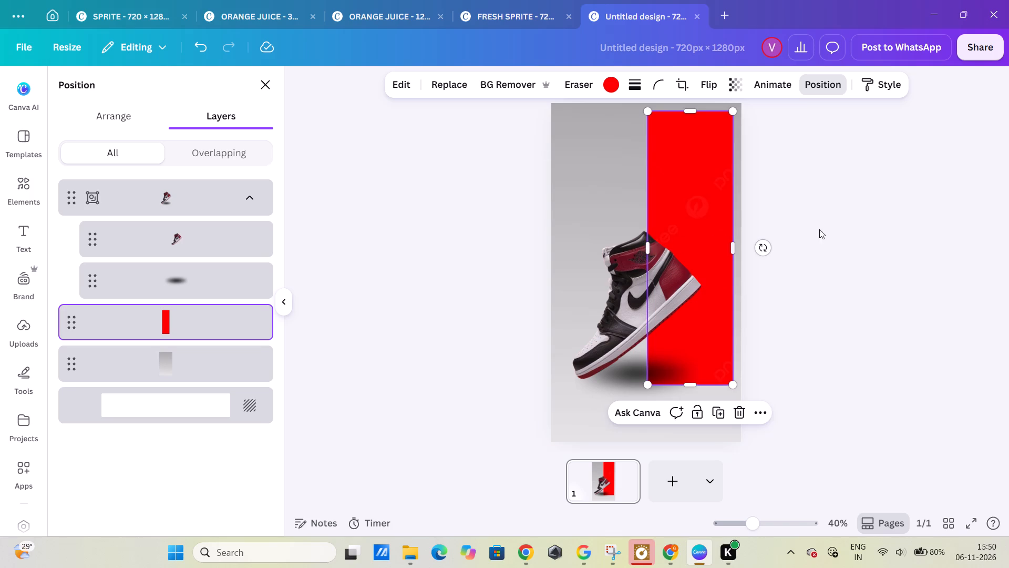
drag(685, 180, 684, 169)
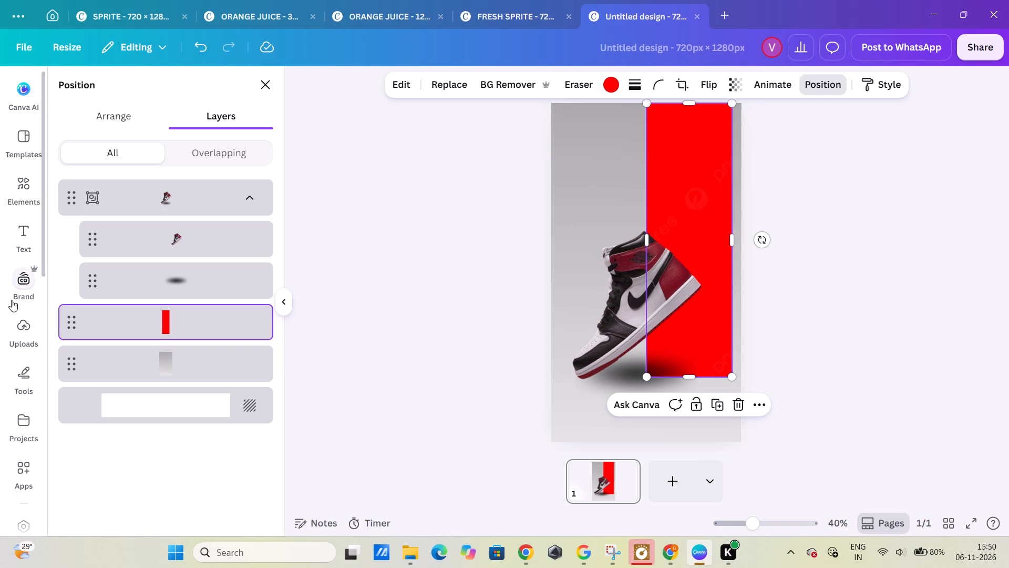
Add a heading reading NIKE, coloured bright red from the photo colours and set in the Anton font.
click(24, 249)
click(187, 307)
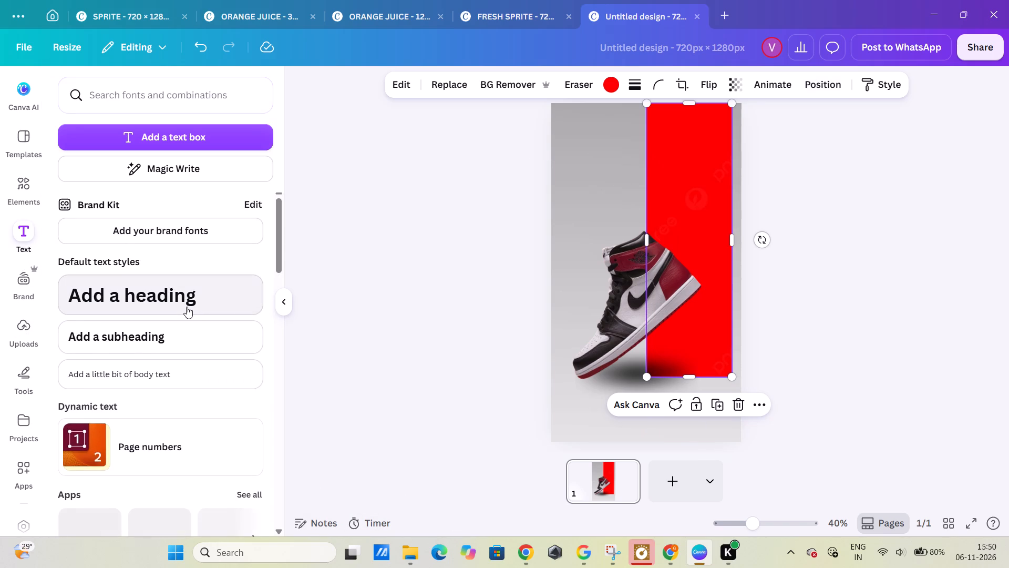
text(NIKE)
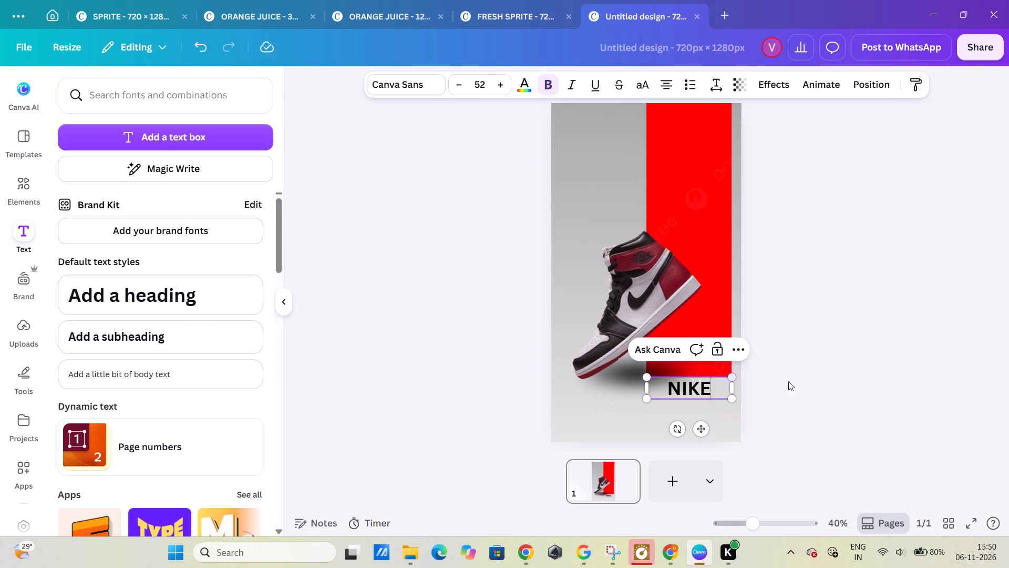
triple_click(698, 394)
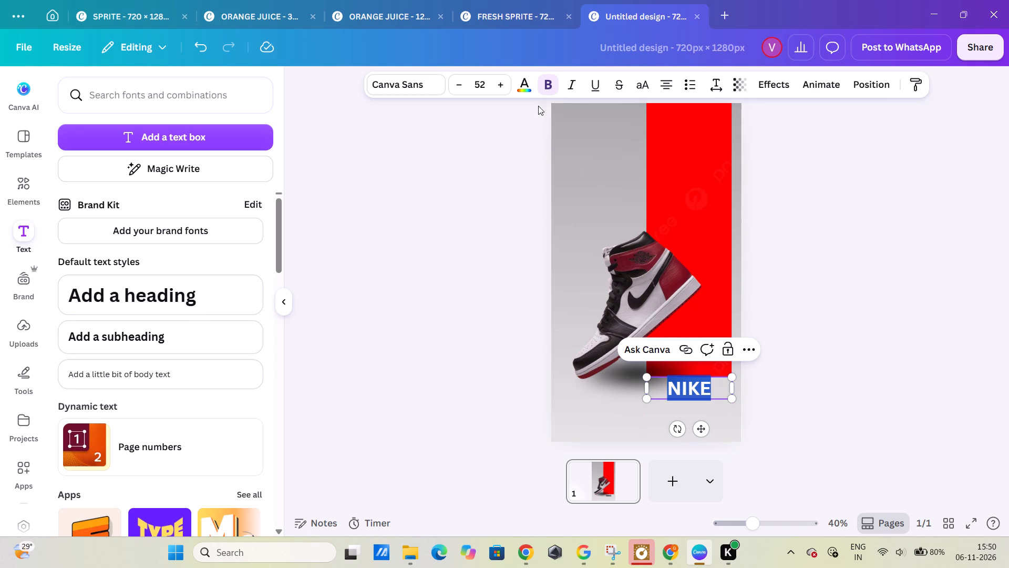
click(513, 84)
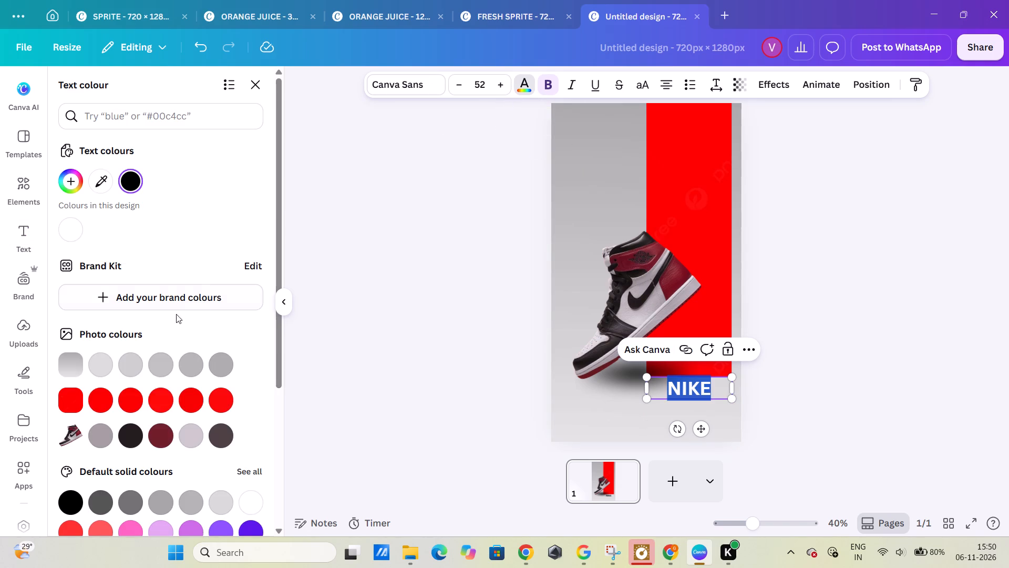
click(159, 399)
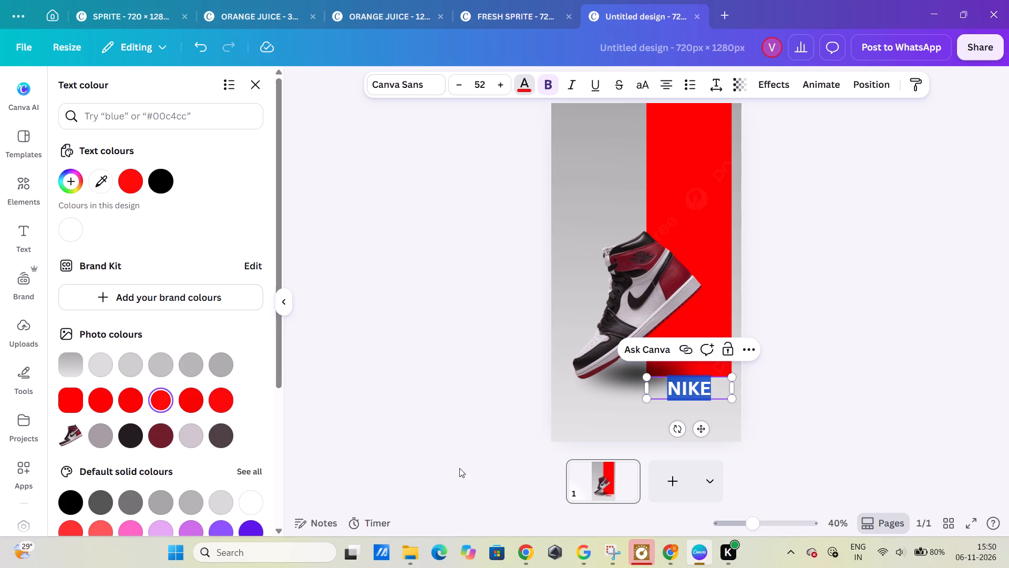
click(426, 88)
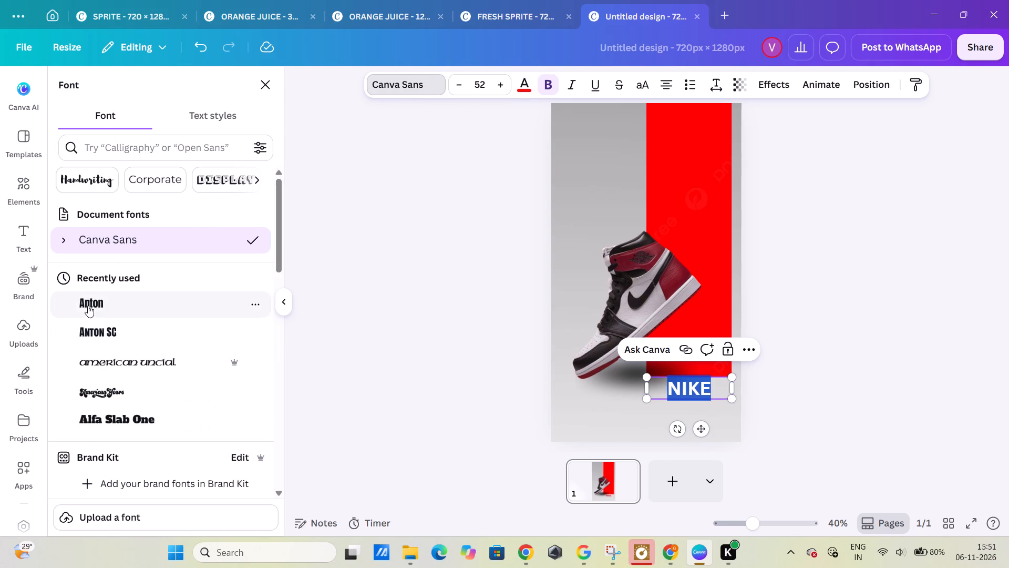
click(88, 306)
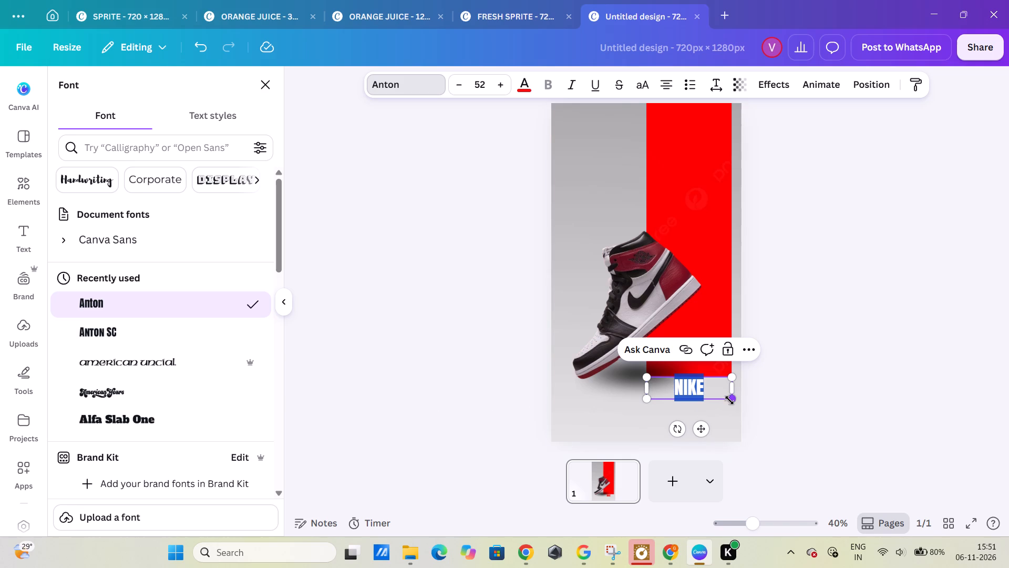
Enlarge the NIKE heading to about size 82.7 and place it above the sneaker, on the grey area left of the red band.
drag(729, 400, 778, 420)
click(758, 408)
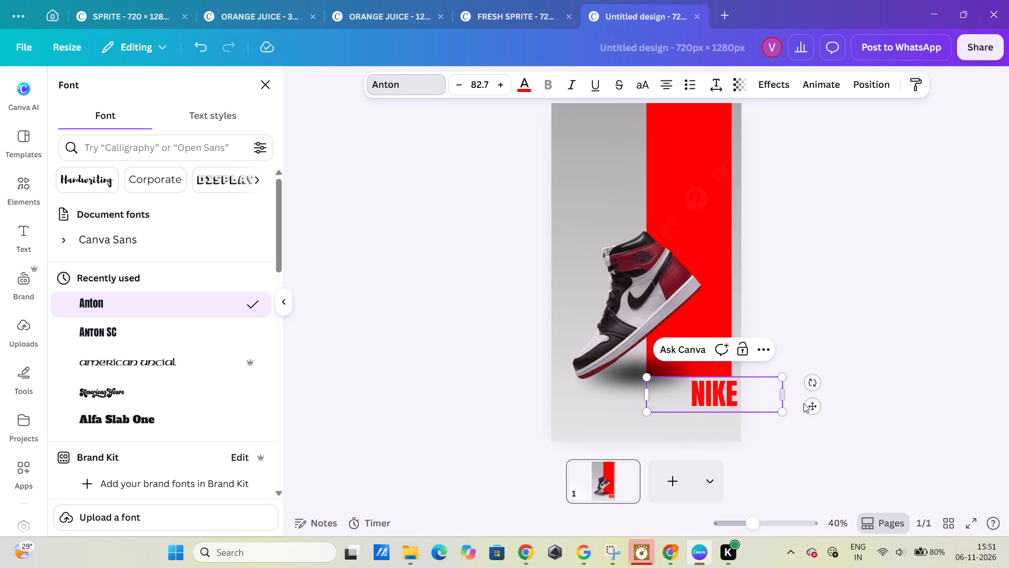
drag(810, 407, 678, 194)
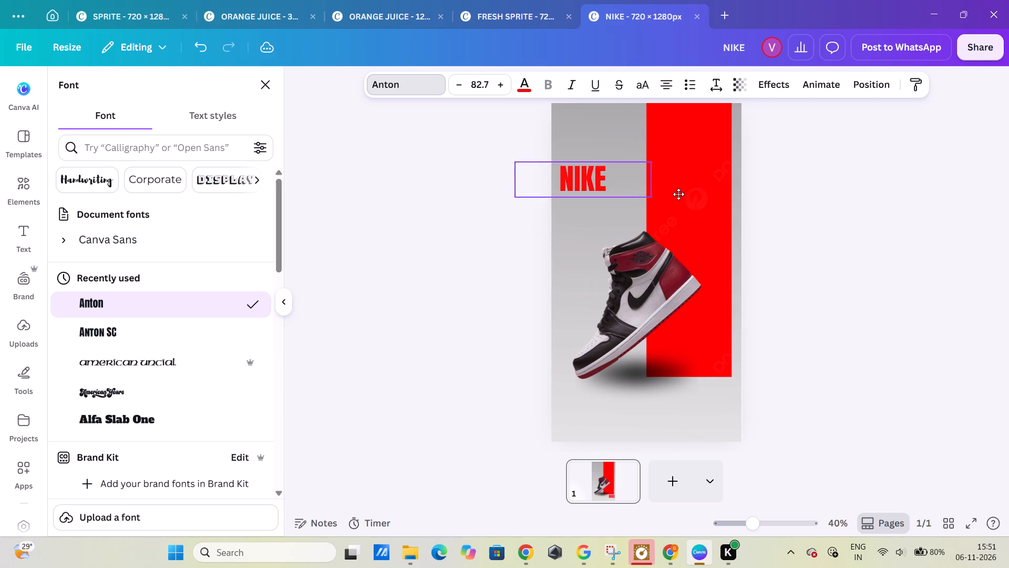
drag(678, 194, 683, 207)
click(798, 308)
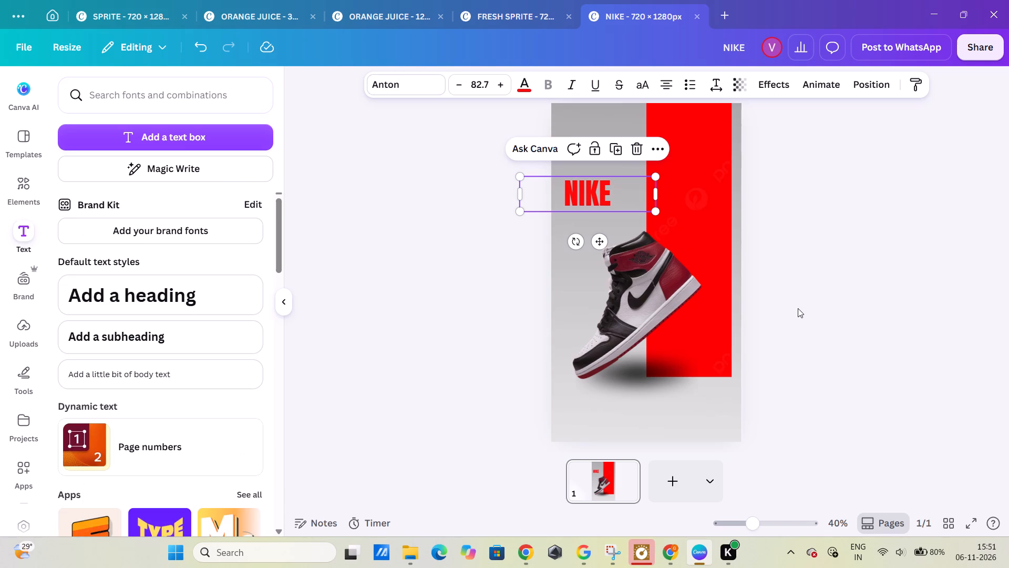
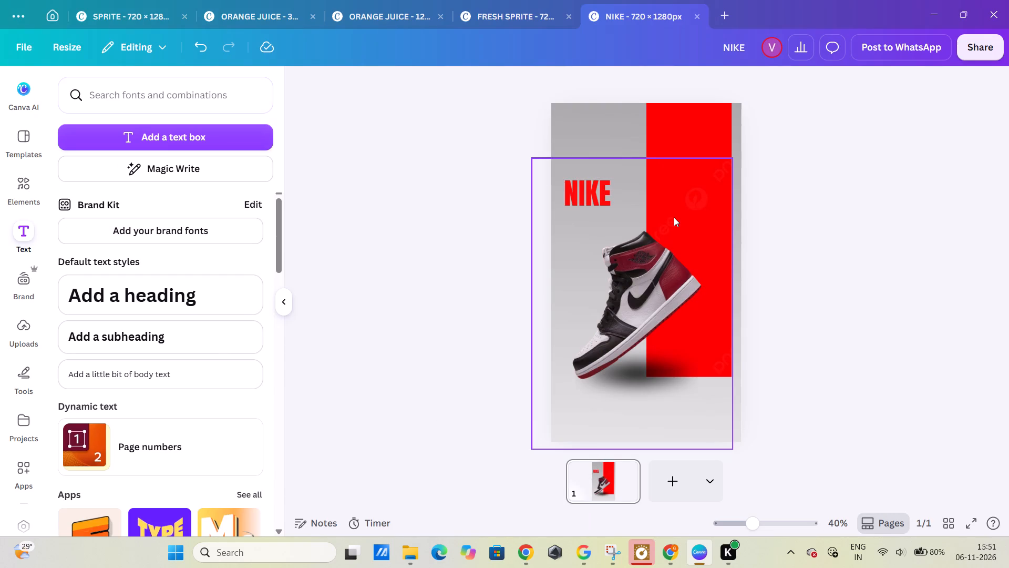
Add the uploaded plain red image to the page and shrink it into a thin horizontal bar across the sneaker.
click(9, 328)
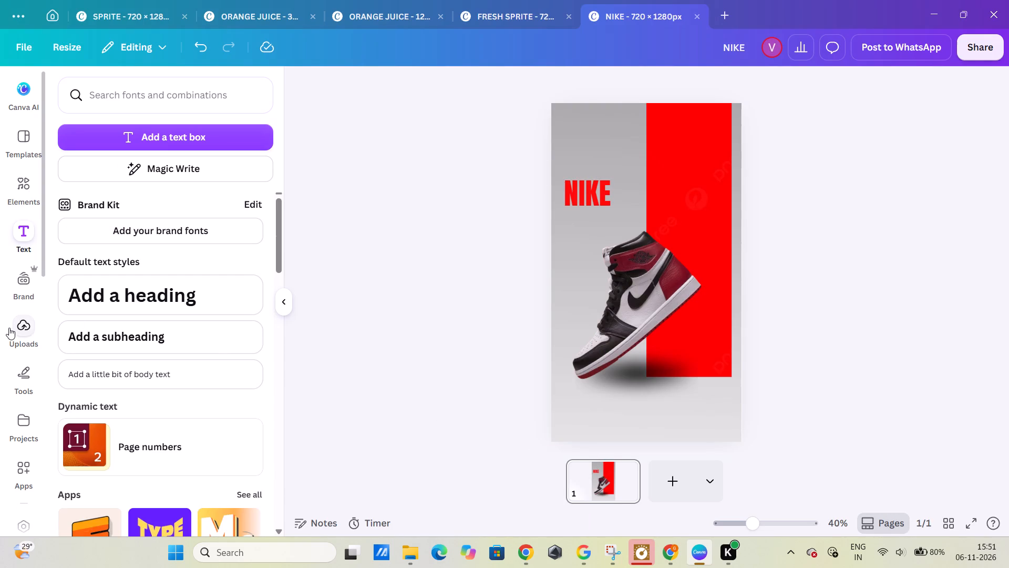
click(76, 295)
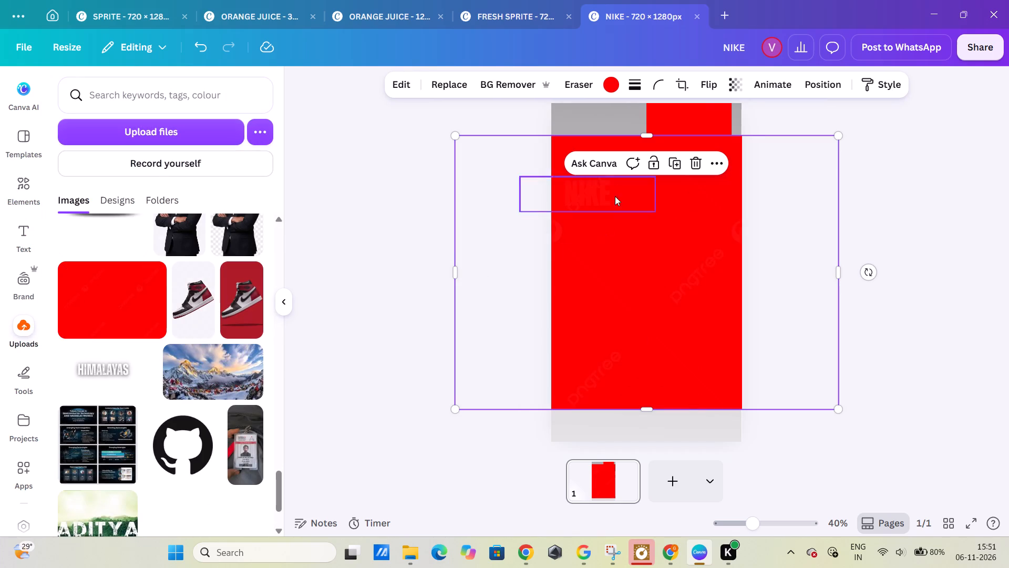
drag(653, 134, 684, 319)
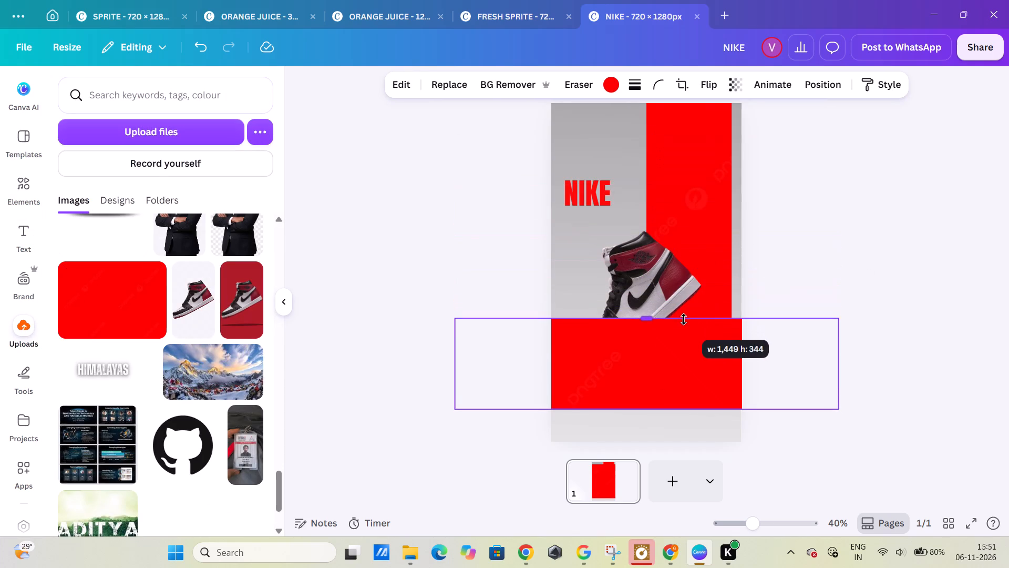
drag(684, 319, 686, 333)
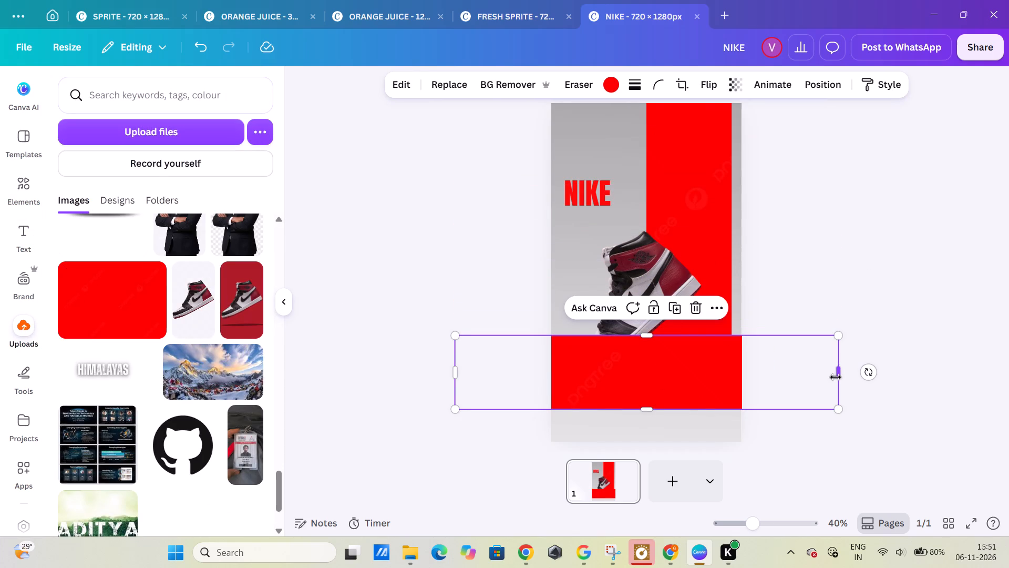
drag(836, 377, 651, 388)
drag(603, 371, 694, 382)
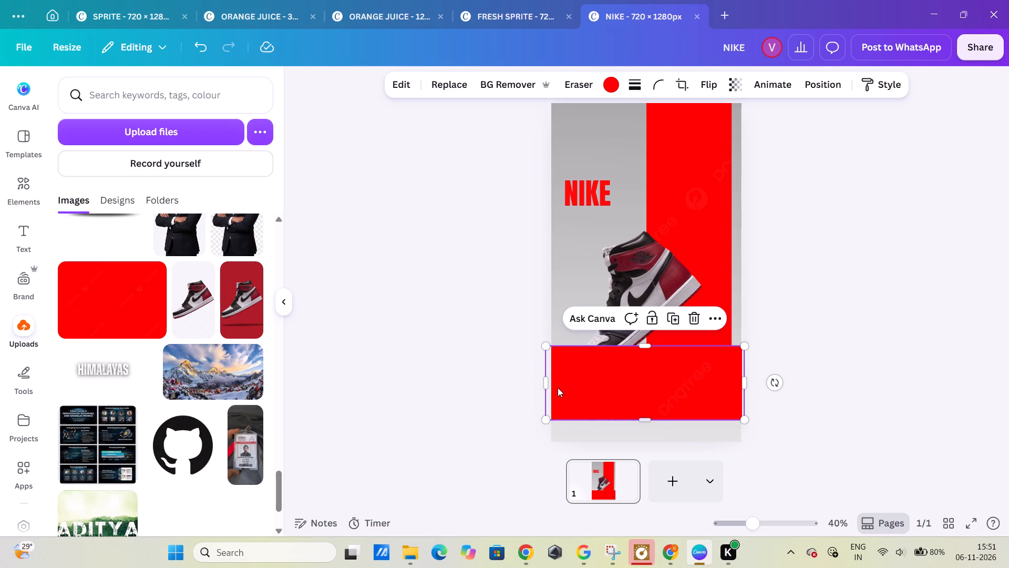
drag(542, 382, 594, 395)
drag(673, 369, 656, 354)
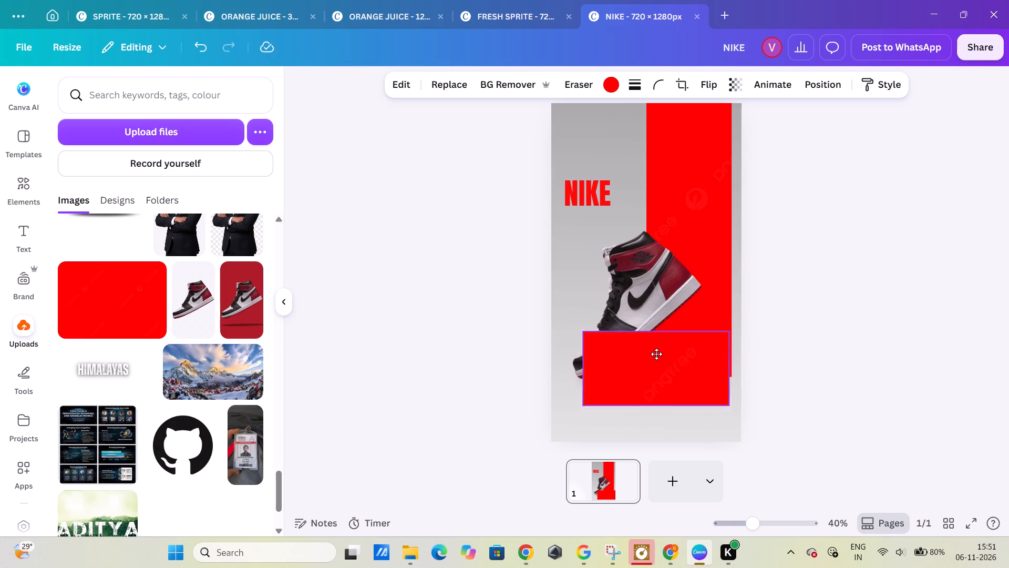
drag(656, 354, 649, 294)
drag(646, 349, 652, 307)
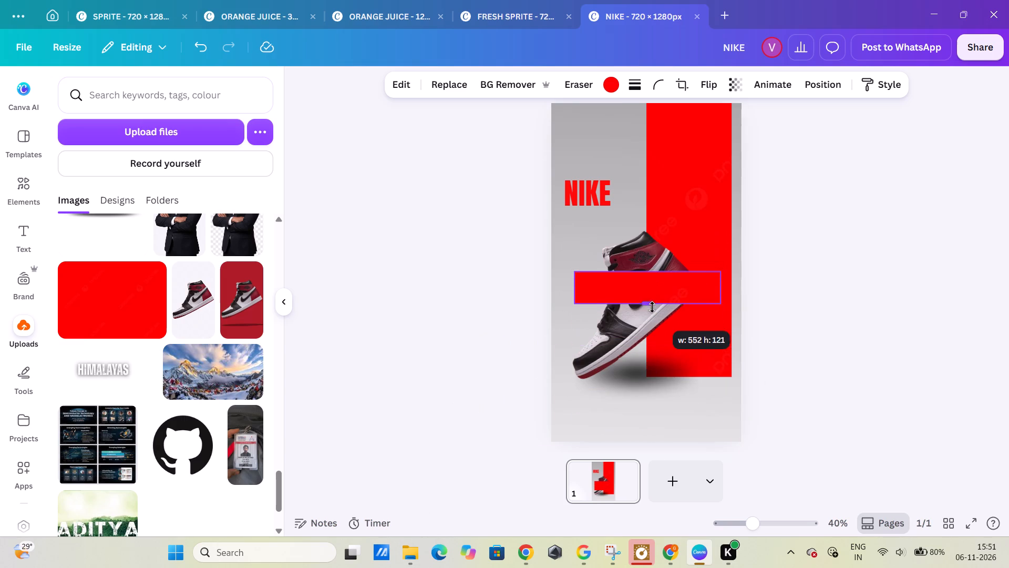
drag(652, 307, 662, 302)
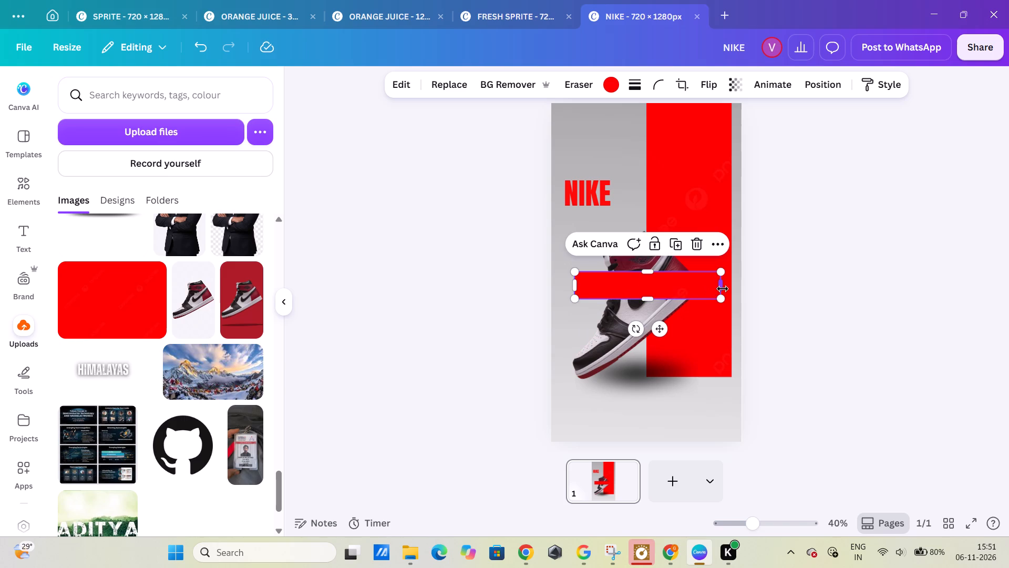
drag(723, 289, 656, 286)
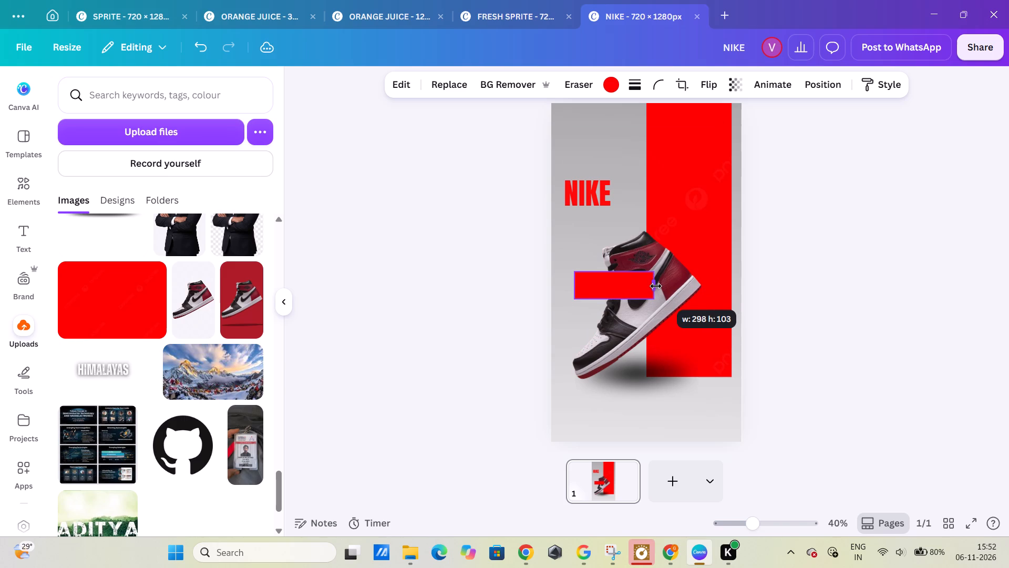
drag(656, 286, 671, 290)
drag(631, 275, 643, 282)
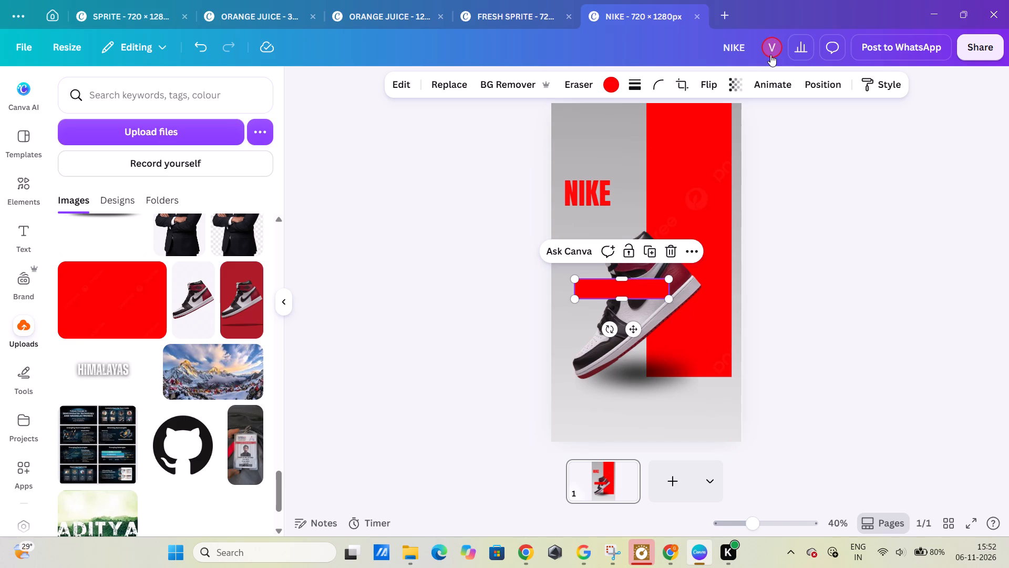
Round the corners of the small red bar with a corner rounding of 29.
click(659, 88)
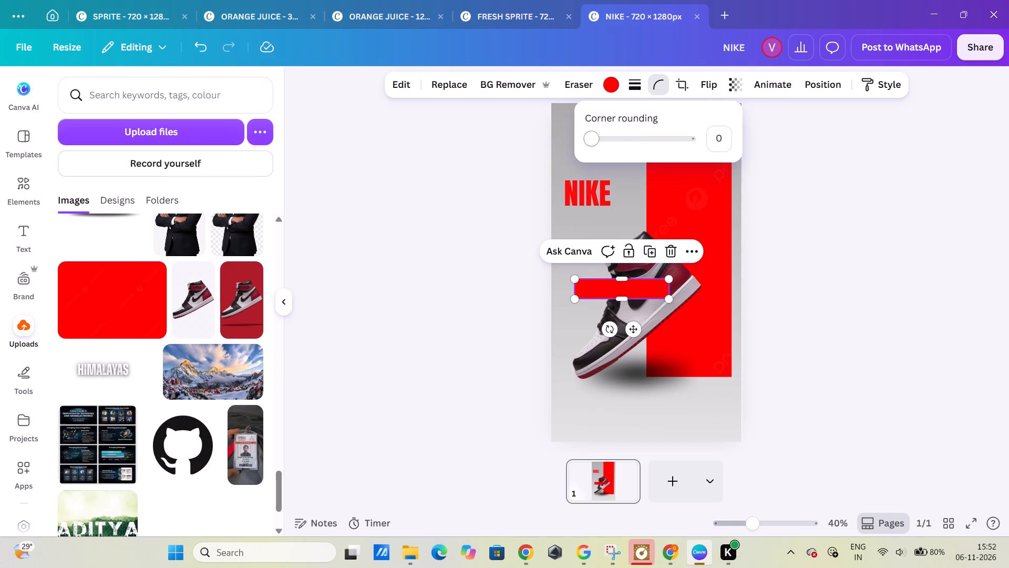
drag(599, 137, 646, 159)
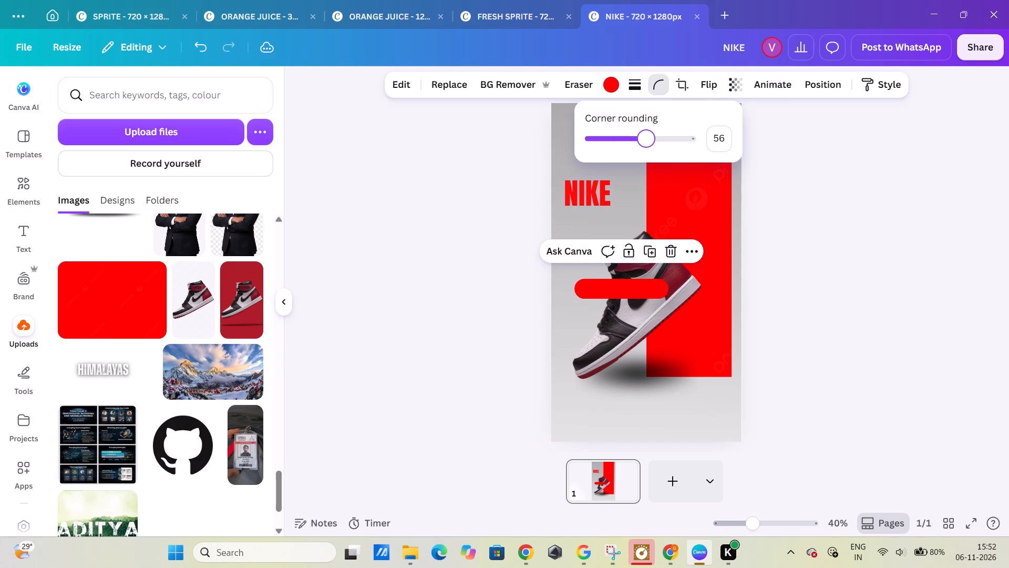
drag(646, 159, 644, 159)
drag(644, 159, 620, 152)
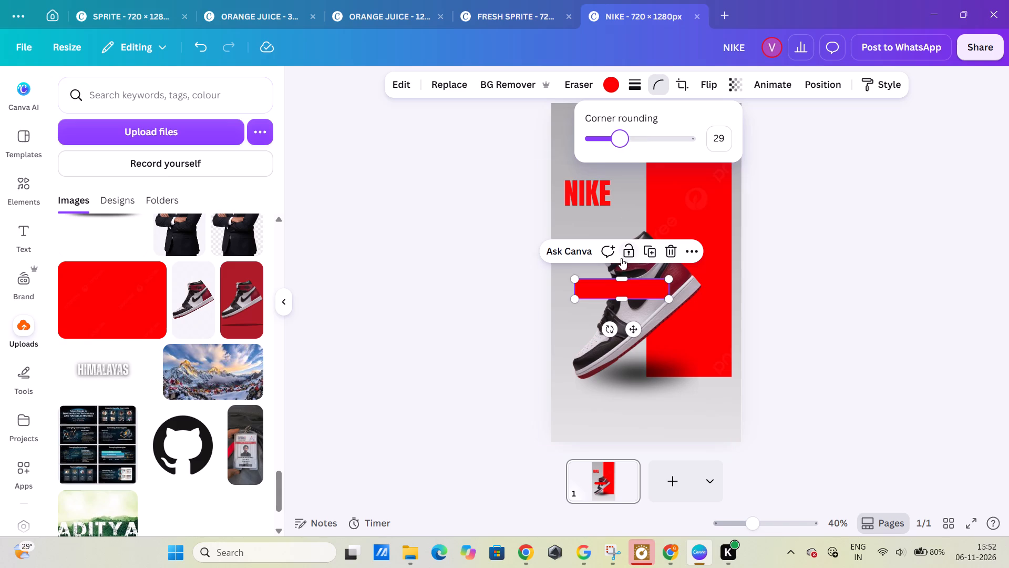
Move the rounded red bar up beneath the NIKE heading, aligning its left edge with the text.
drag(632, 286, 613, 263)
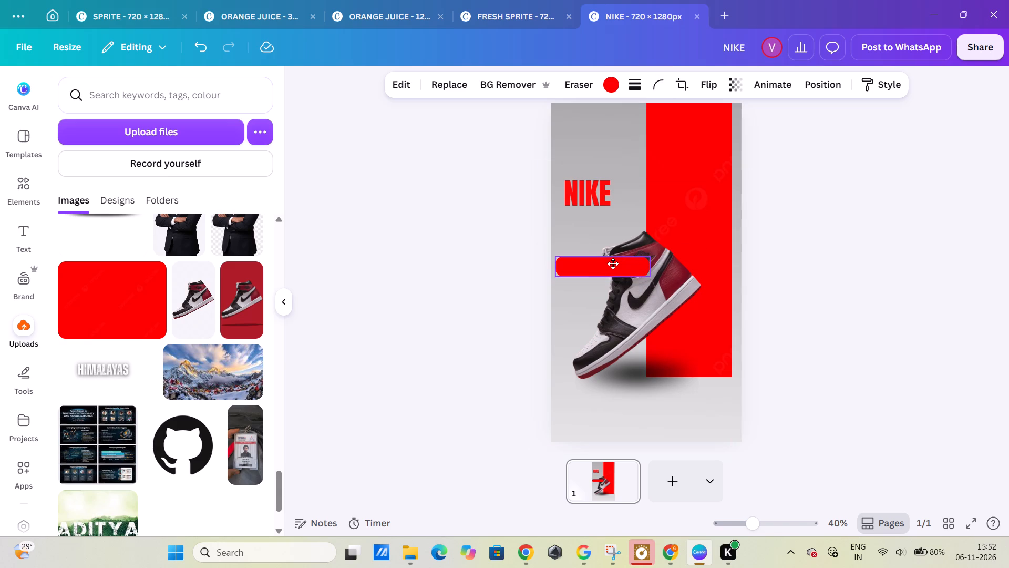
drag(613, 263, 616, 263)
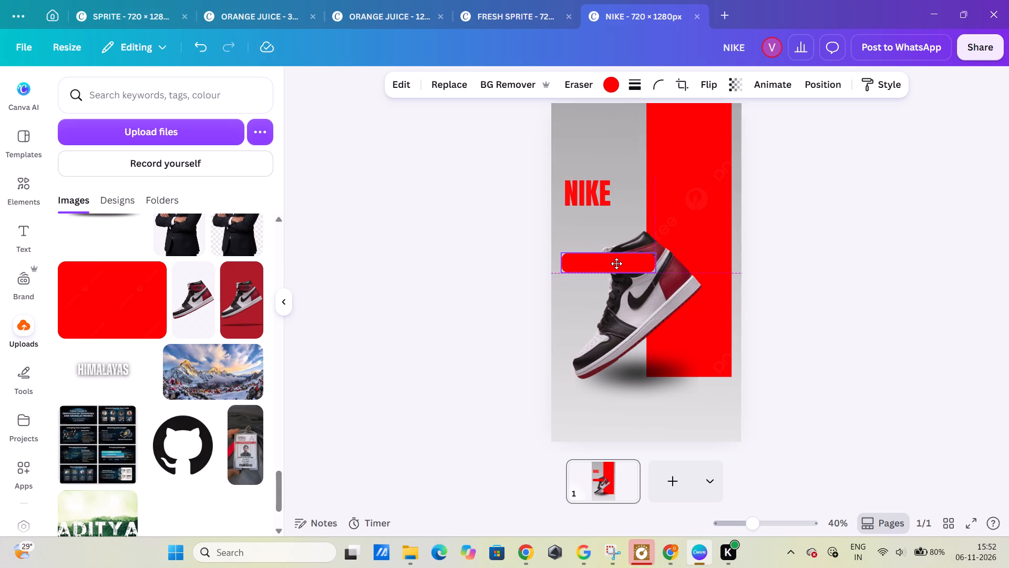
drag(616, 263, 621, 261)
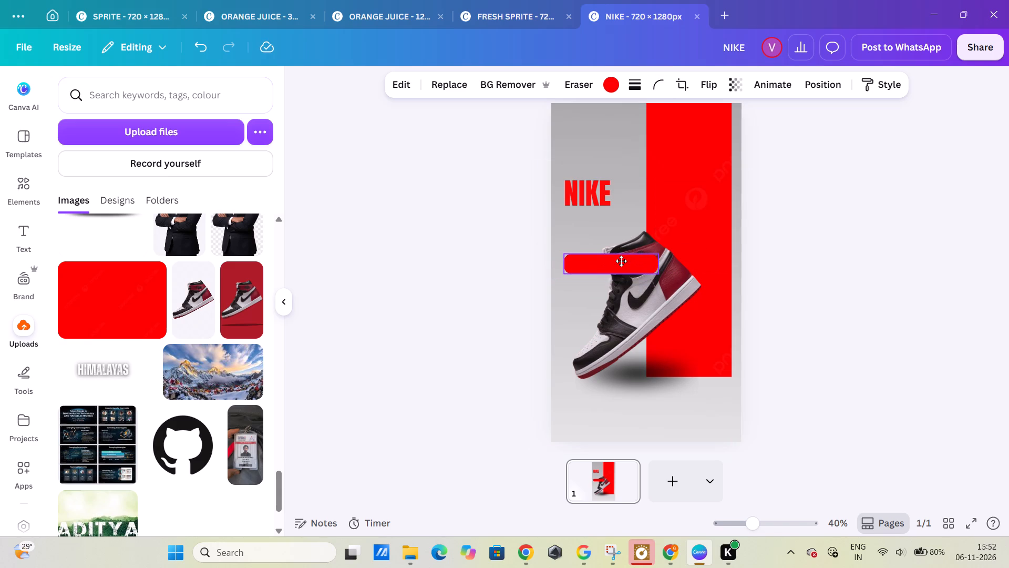
drag(621, 261, 621, 261)
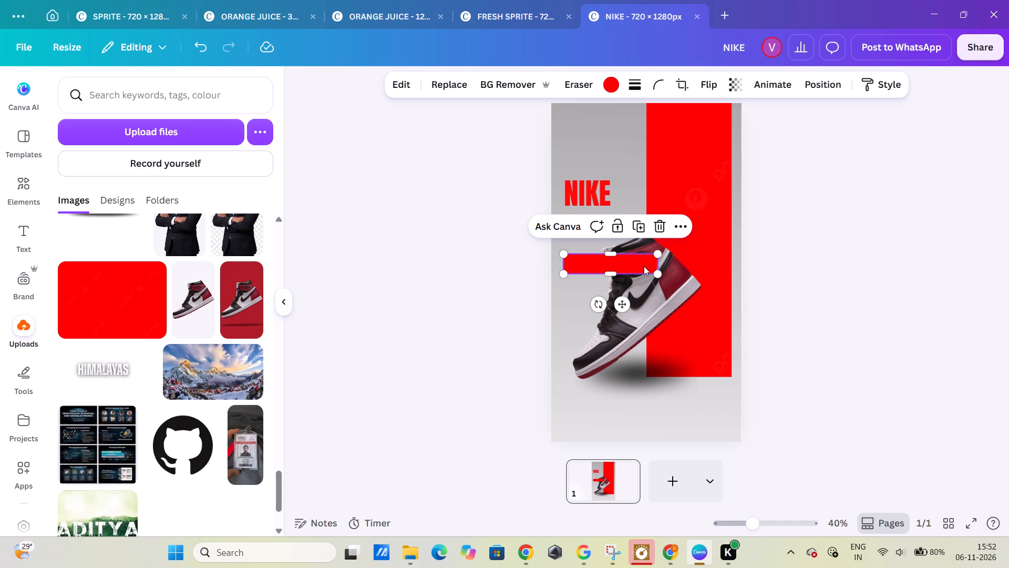
Resize the rounded red bar into a shorter, slightly taller label, keeping its left edge under the NIKE heading.
drag(655, 270, 633, 264)
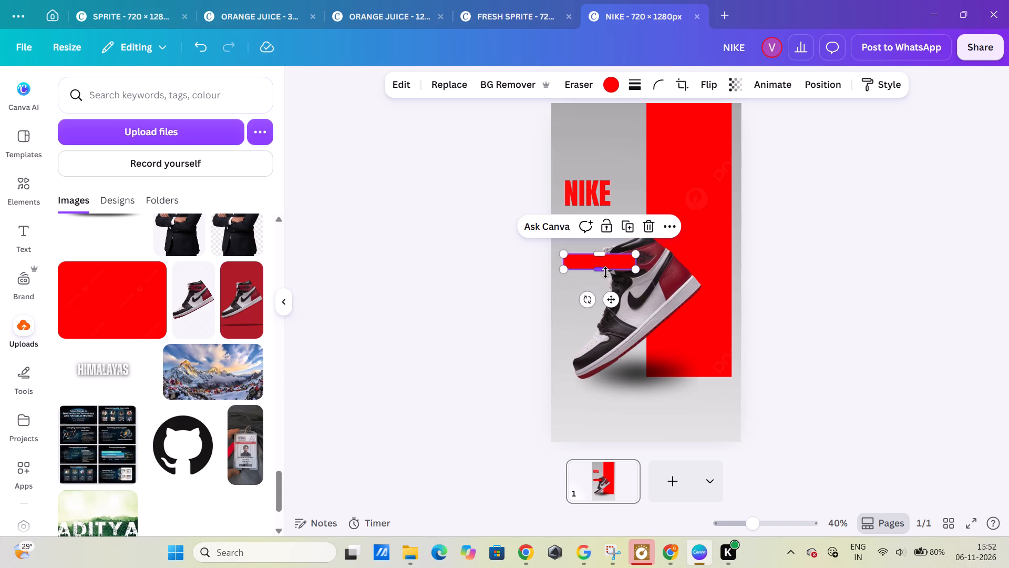
drag(605, 272, 611, 257)
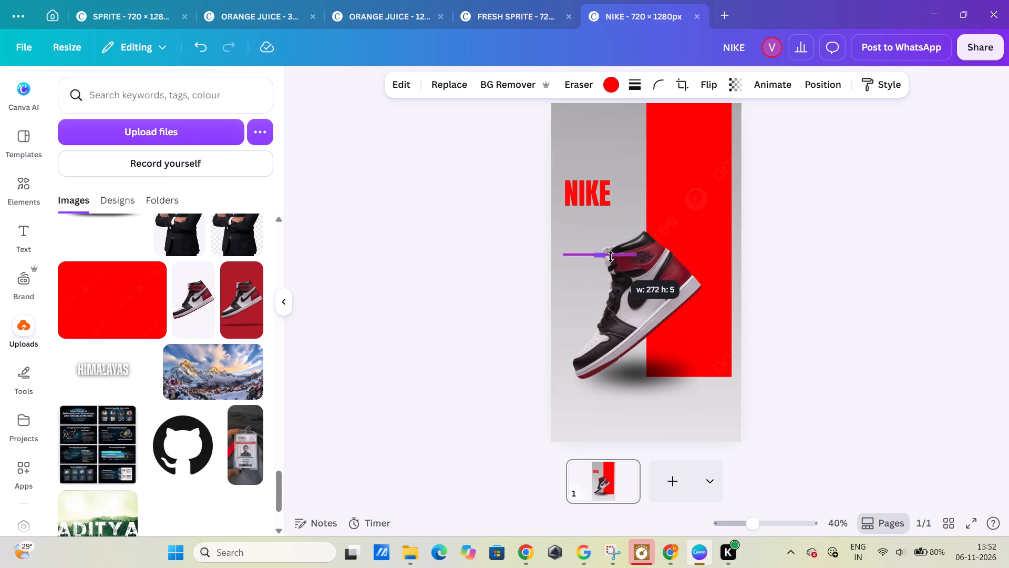
drag(611, 257, 597, 286)
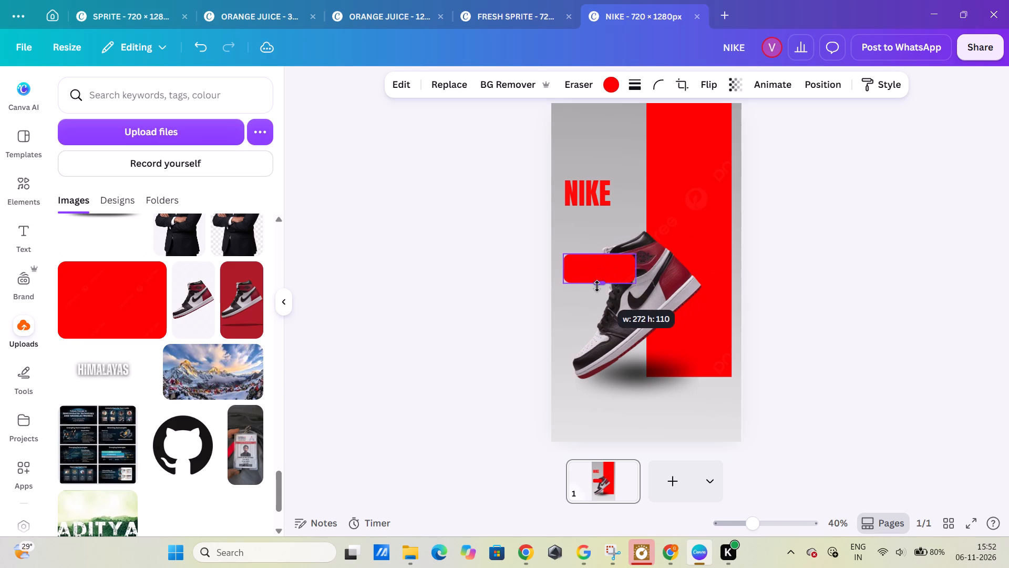
drag(597, 286, 599, 278)
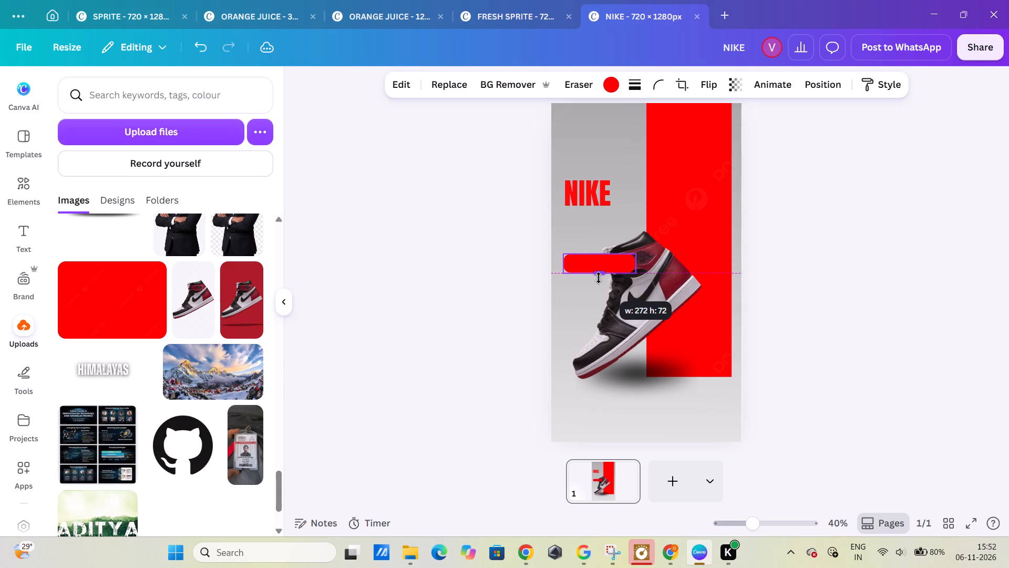
drag(599, 278, 609, 282)
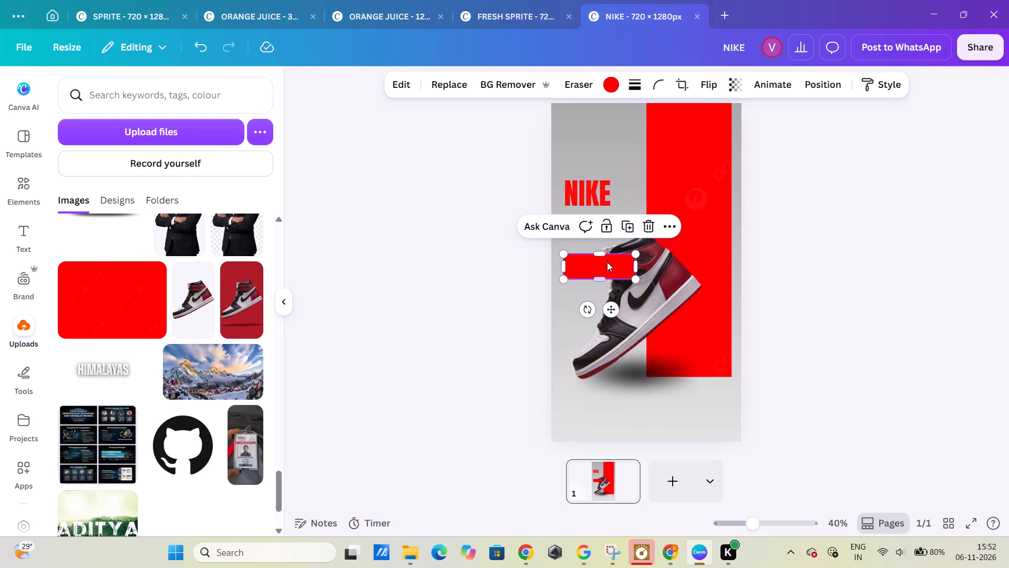
drag(602, 281, 615, 279)
drag(638, 263, 632, 258)
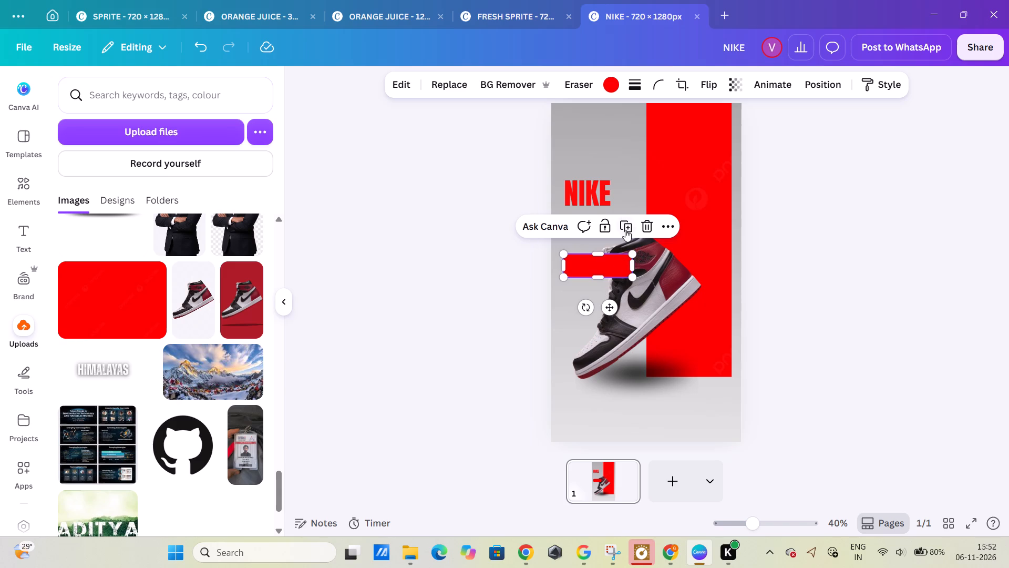
Duplicate the rounded red bar and place the copy below the first one, aligned with it and separated by a gap.
click(625, 230)
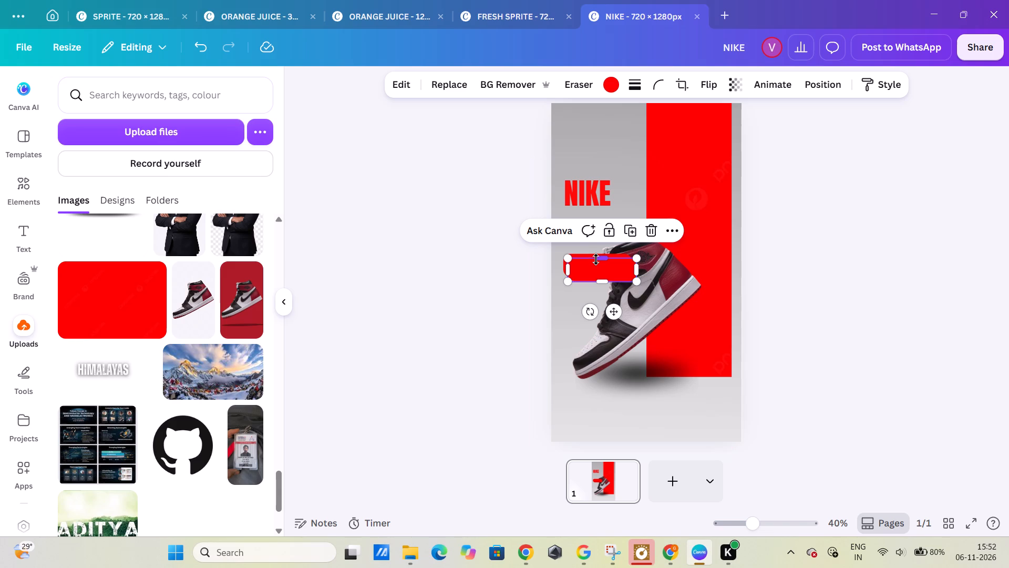
drag(603, 268, 604, 281)
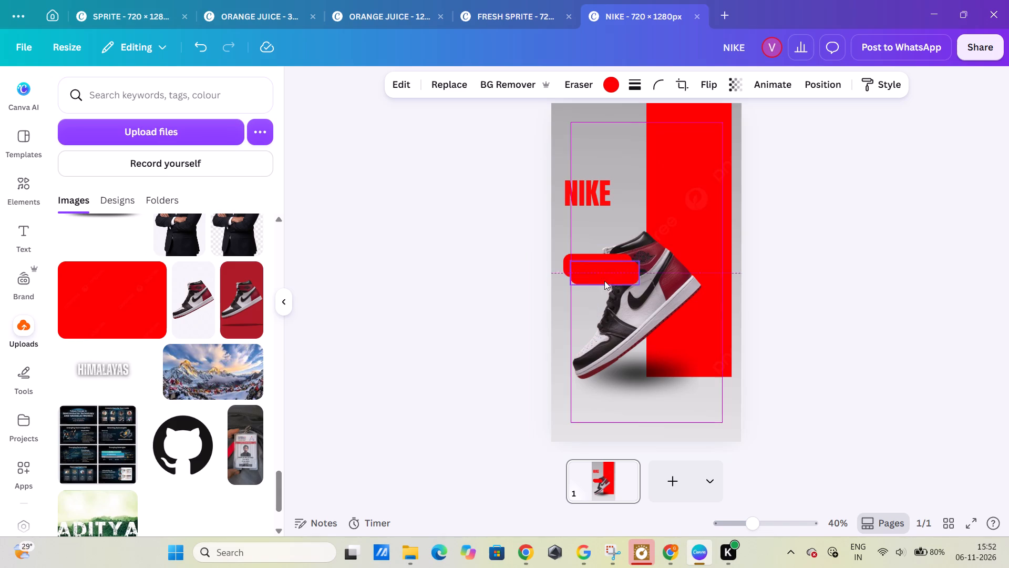
drag(604, 281, 601, 297)
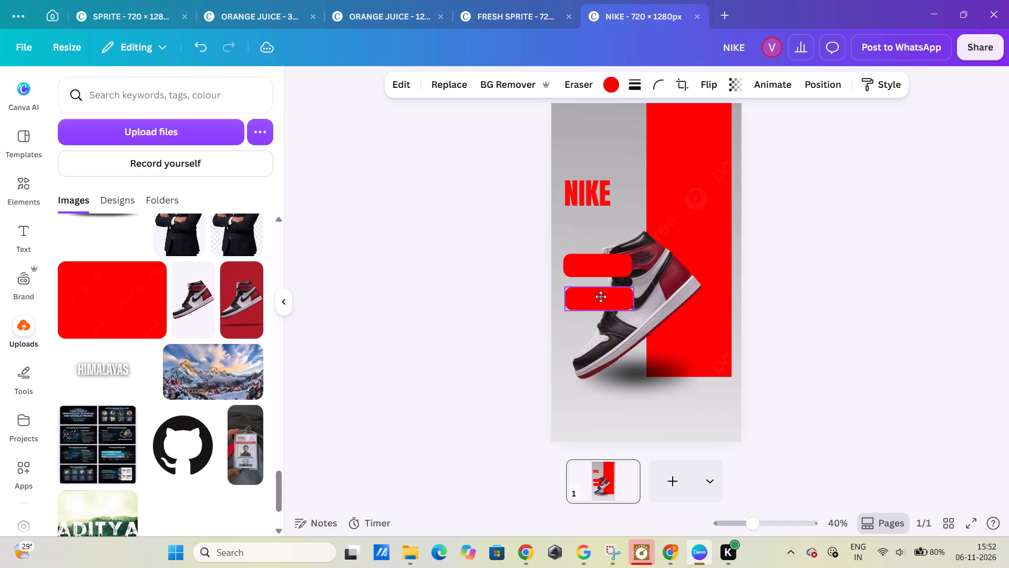
drag(601, 297, 591, 307)
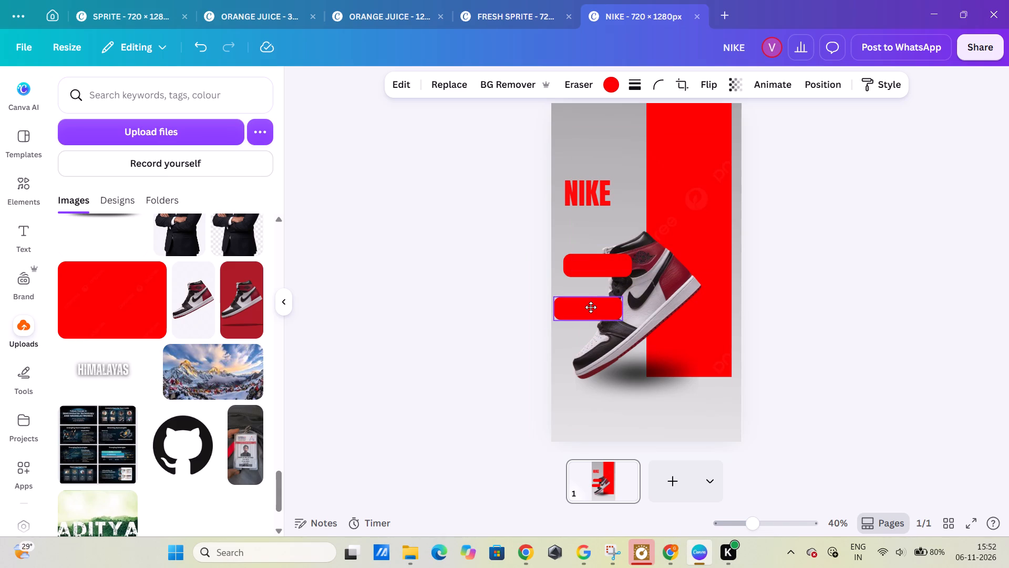
drag(591, 307, 593, 301)
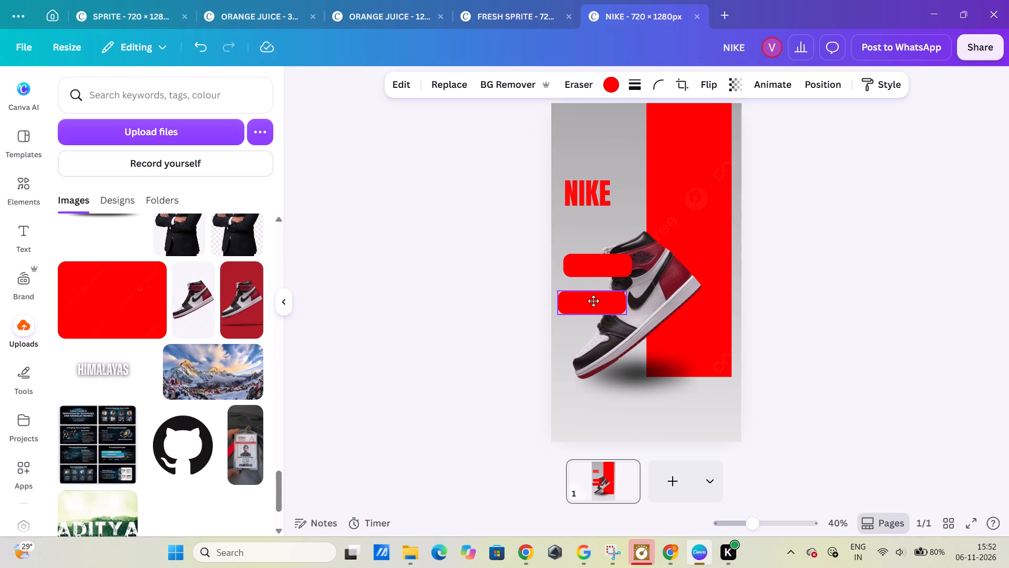
drag(593, 301, 602, 309)
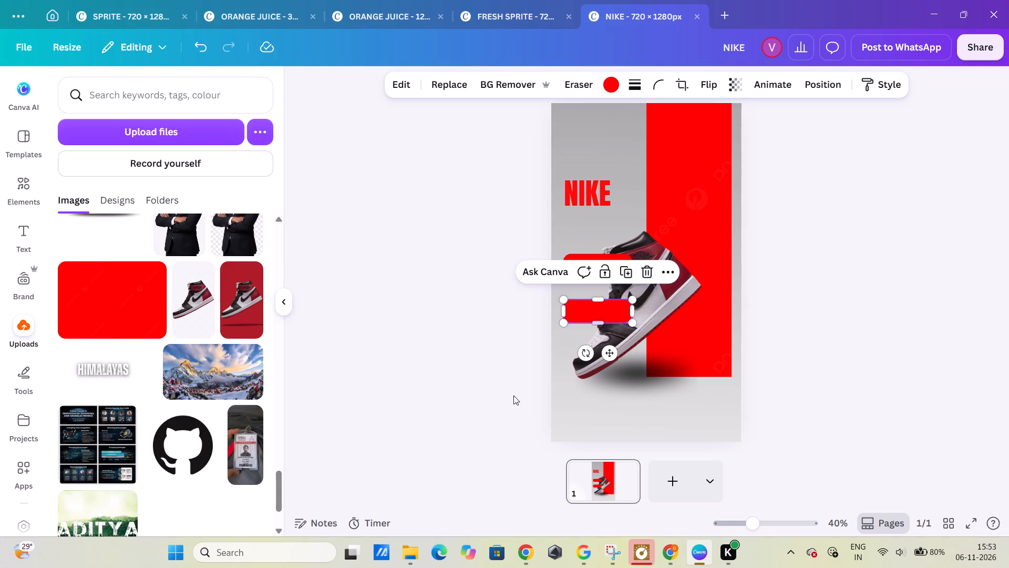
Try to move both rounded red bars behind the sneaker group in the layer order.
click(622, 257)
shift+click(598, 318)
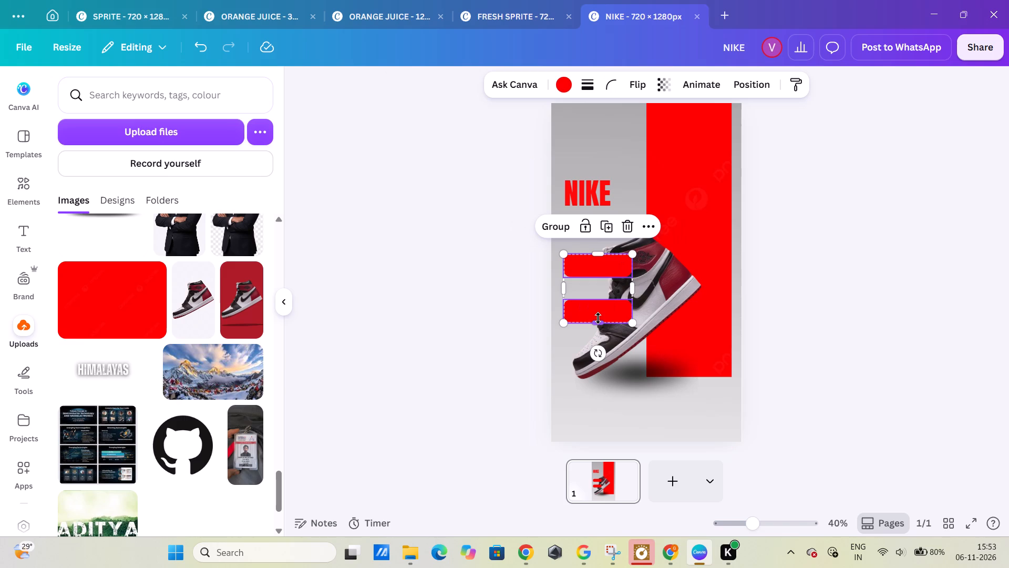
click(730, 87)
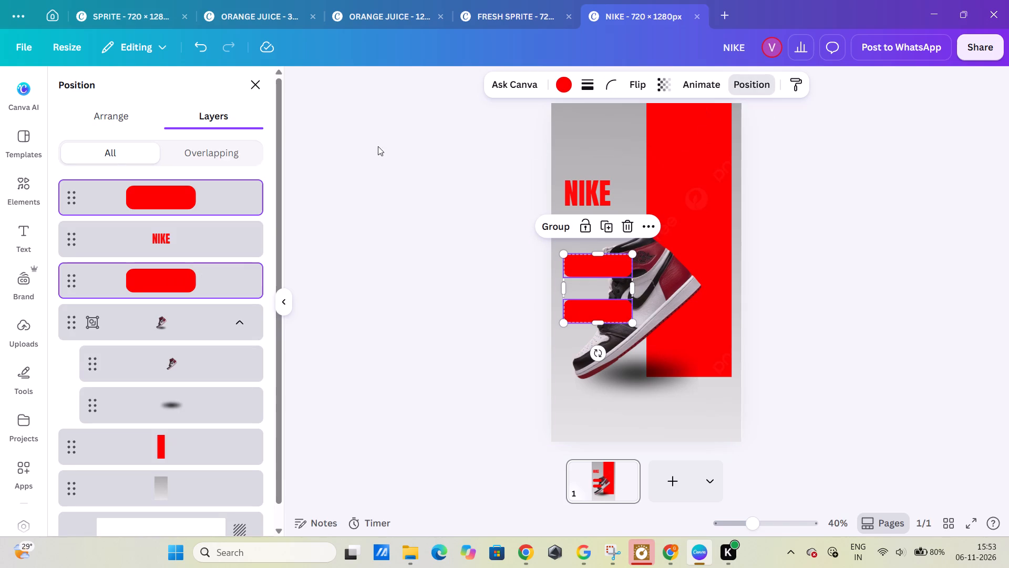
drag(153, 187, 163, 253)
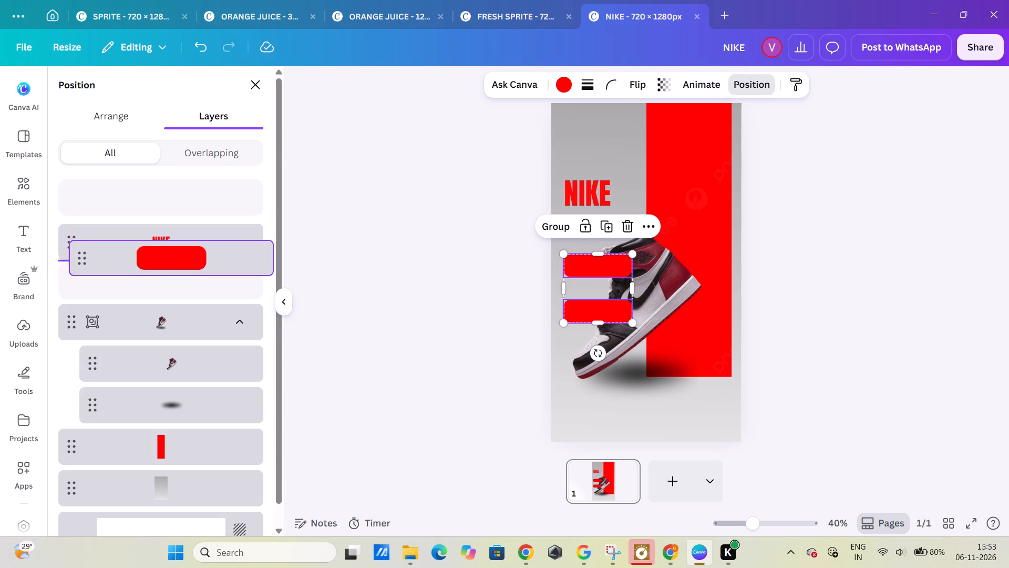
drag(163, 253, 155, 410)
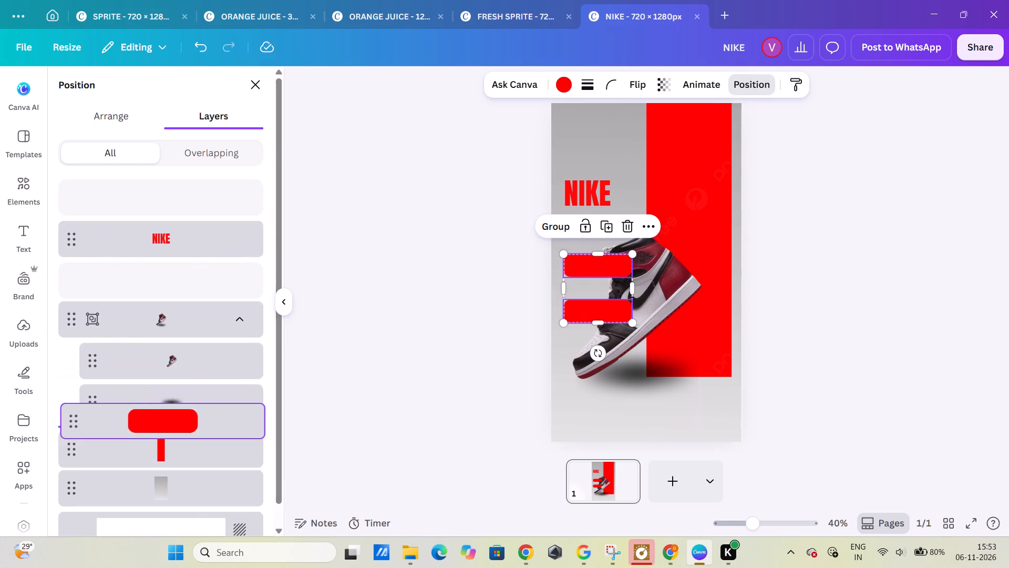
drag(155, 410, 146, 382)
Move the NIKE heading and both rounded red bars behind the sneaker group in the layer order.
drag(177, 257, 178, 296)
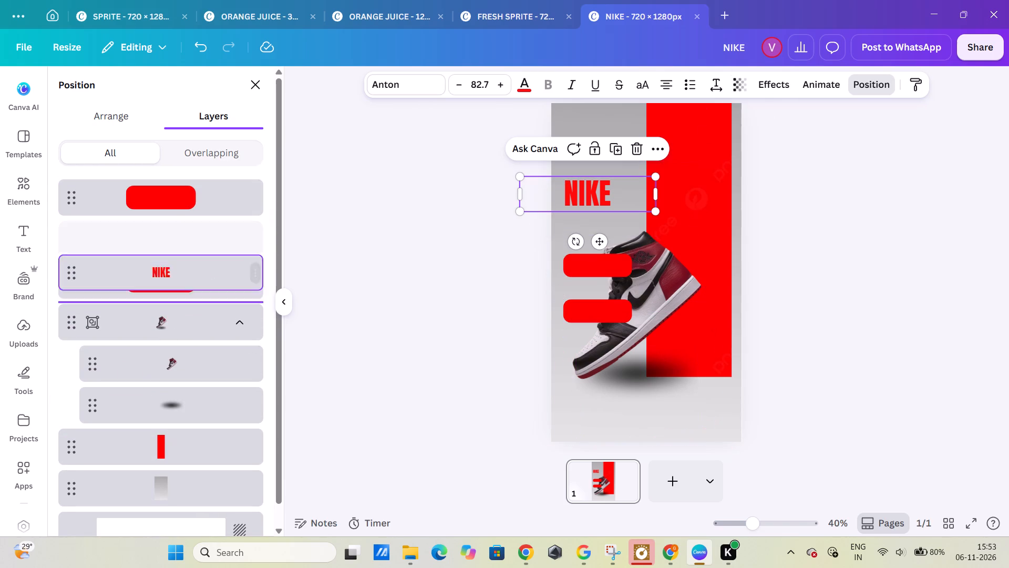
drag(178, 296, 164, 447)
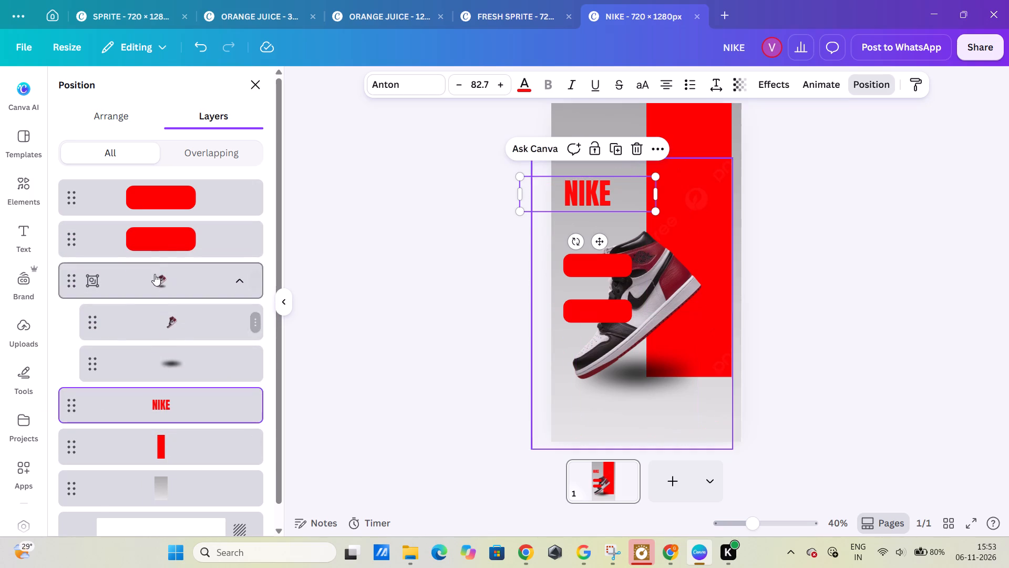
drag(152, 189, 168, 388)
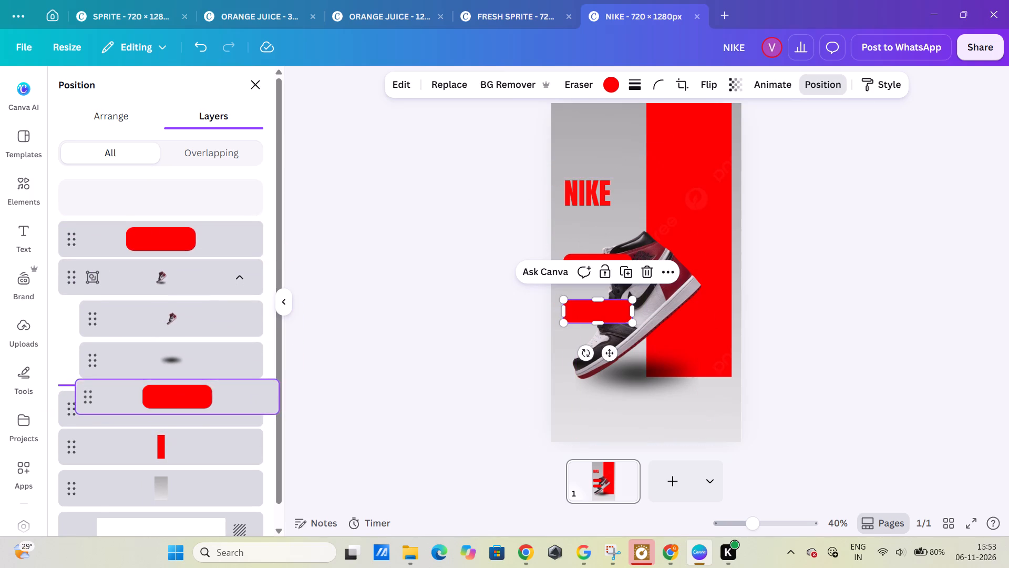
drag(168, 388, 166, 386)
drag(172, 190, 175, 199)
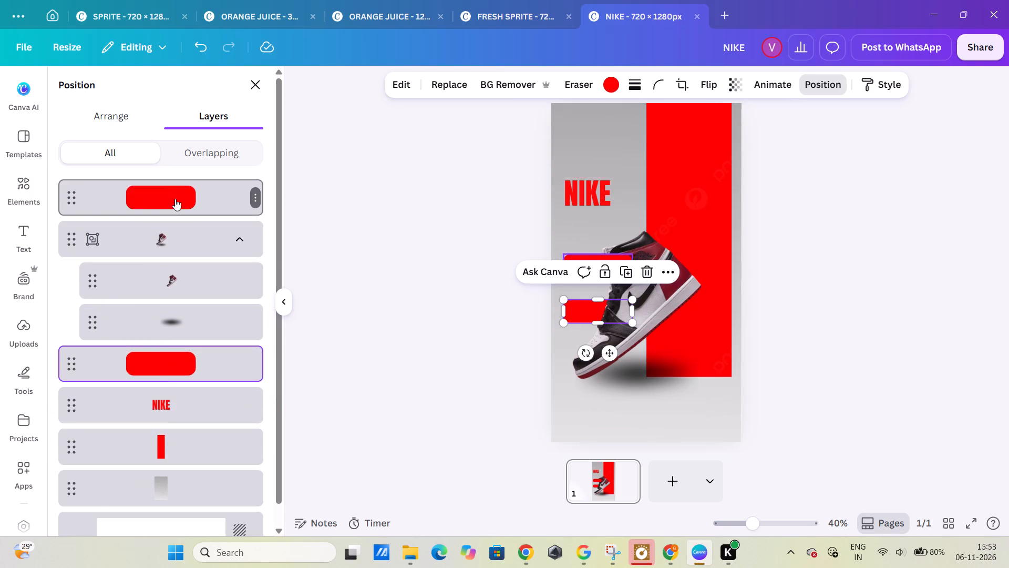
drag(175, 199, 178, 382)
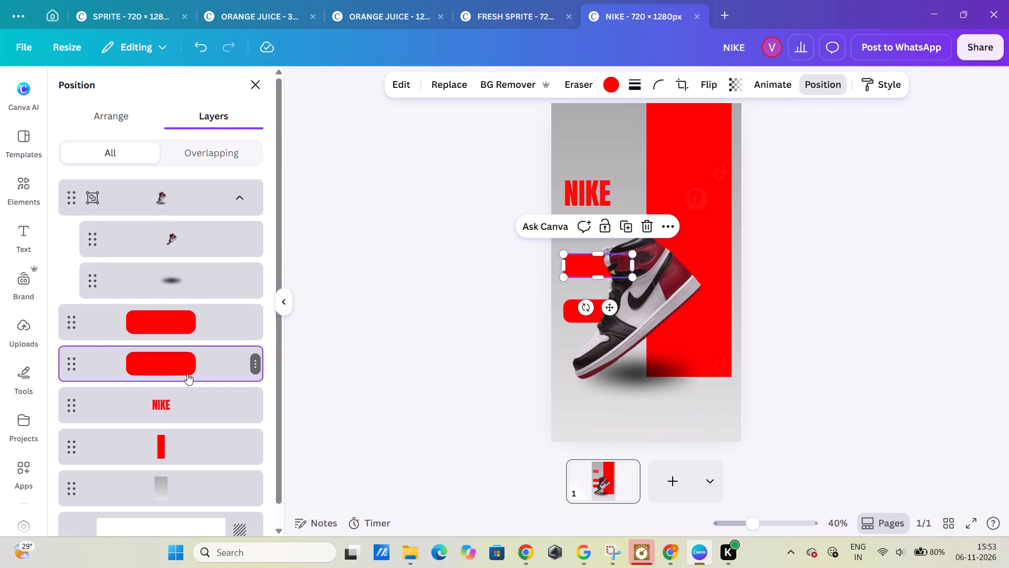
Rotate the sneaker group slightly clockwise and reposition it over the red band, overlapping the ends of both rounded bars.
click(592, 291)
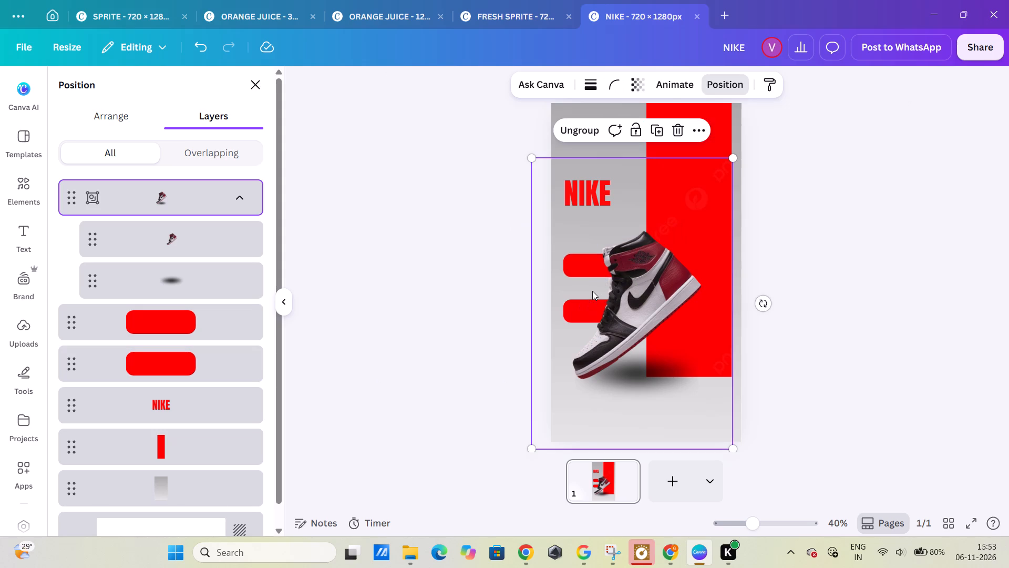
drag(592, 291, 608, 283)
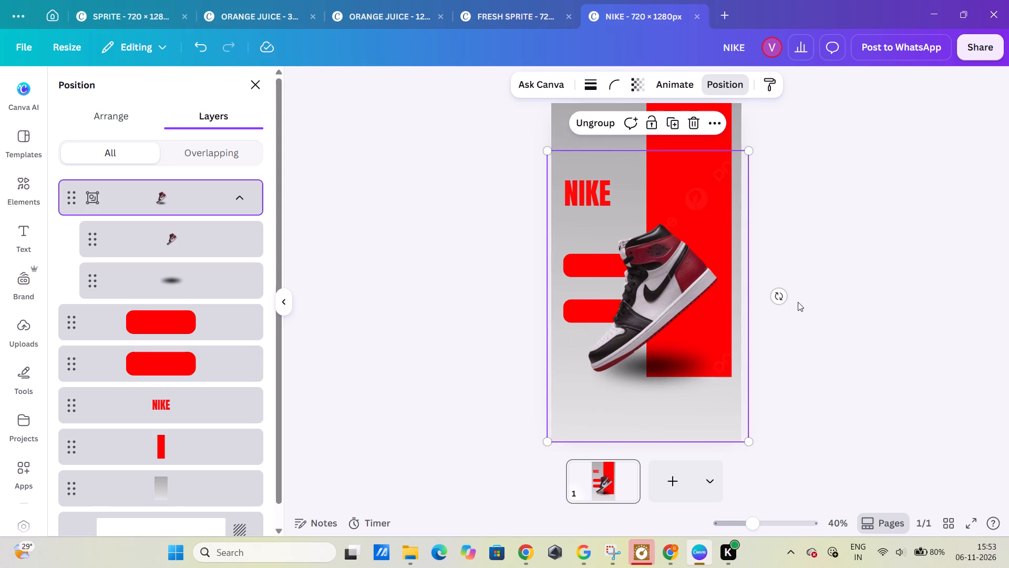
drag(781, 298, 771, 325)
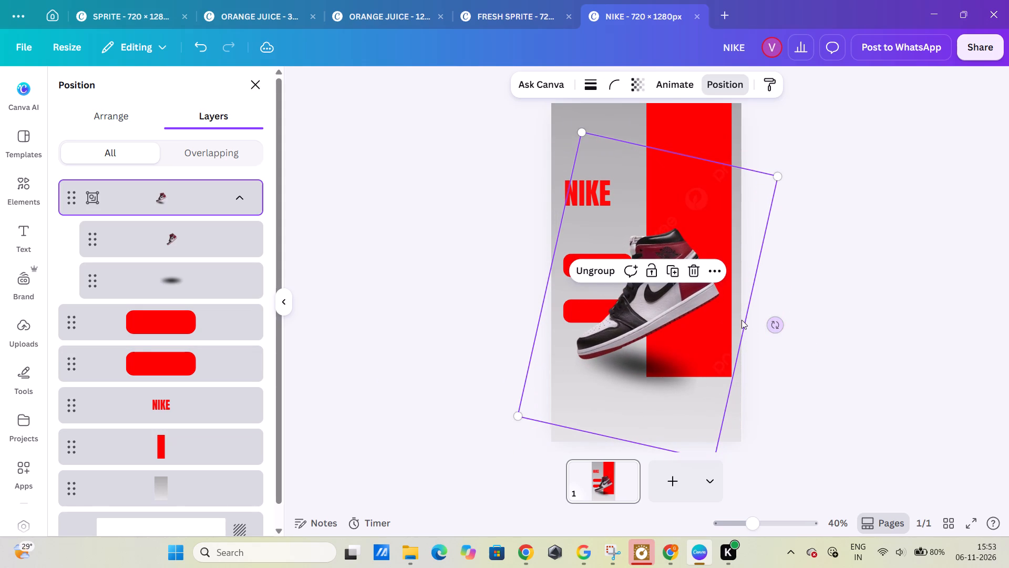
drag(667, 301, 665, 311)
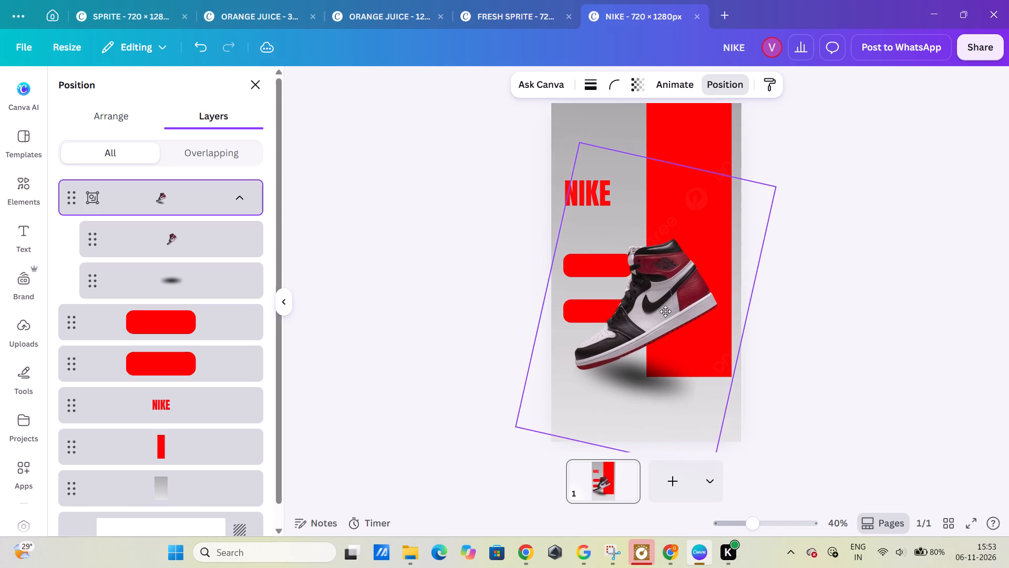
drag(665, 311, 660, 308)
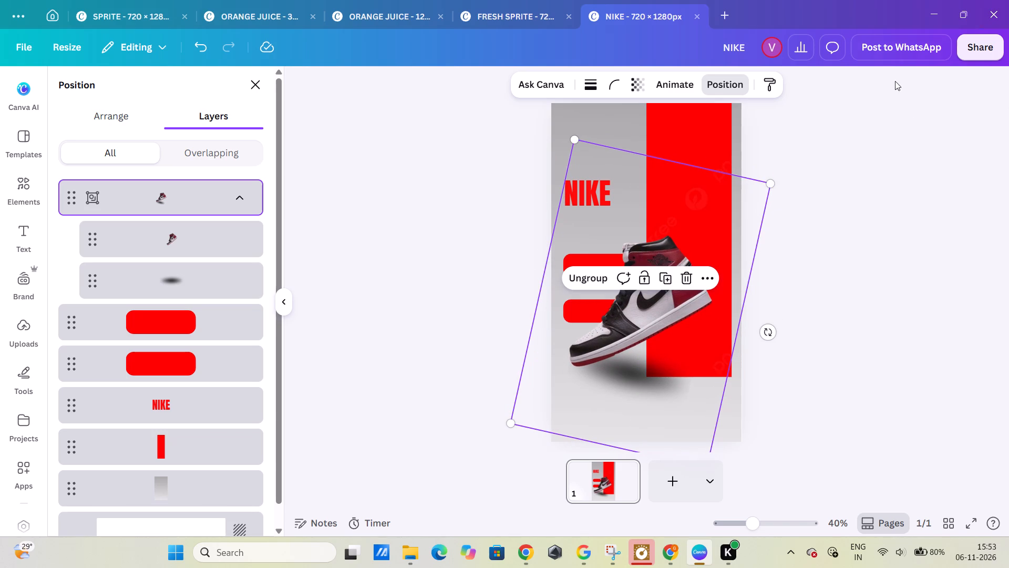
click(899, 200)
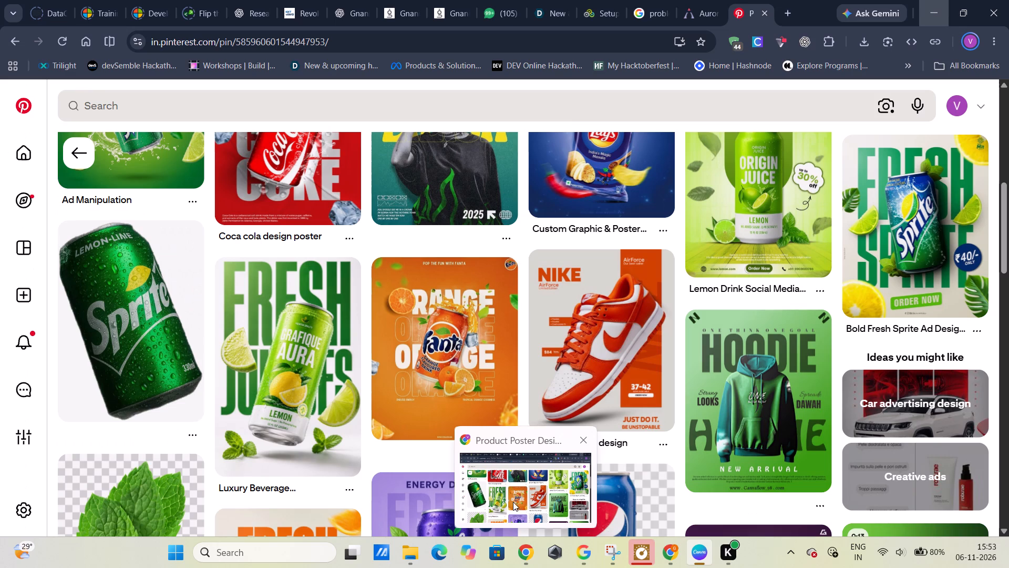
Add the uploaded cutout photo of the man in a black suit, shrink it and place it on the red band above the sneaker.
click(1002, 105)
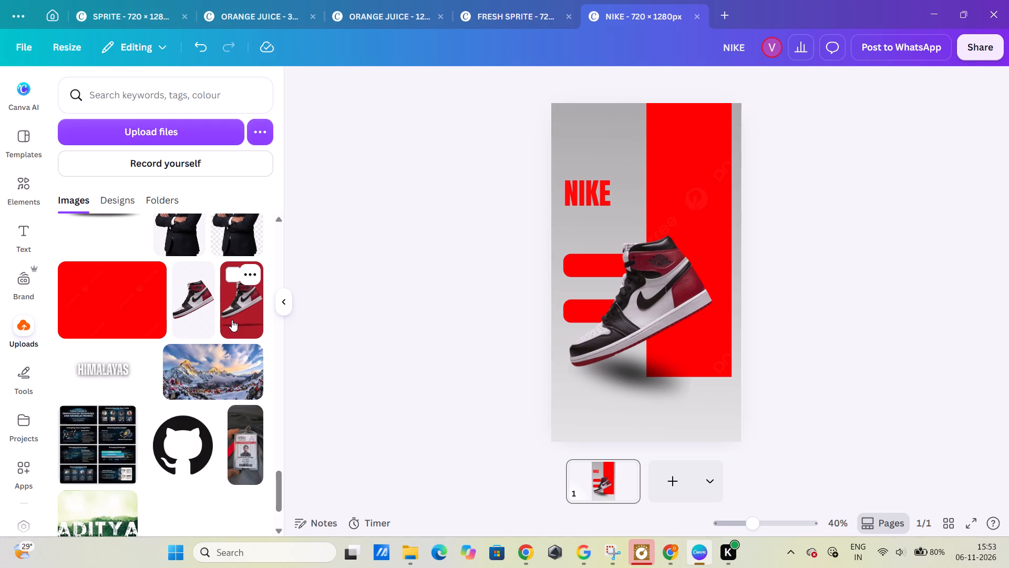
scroll(232, 320, up, 4)
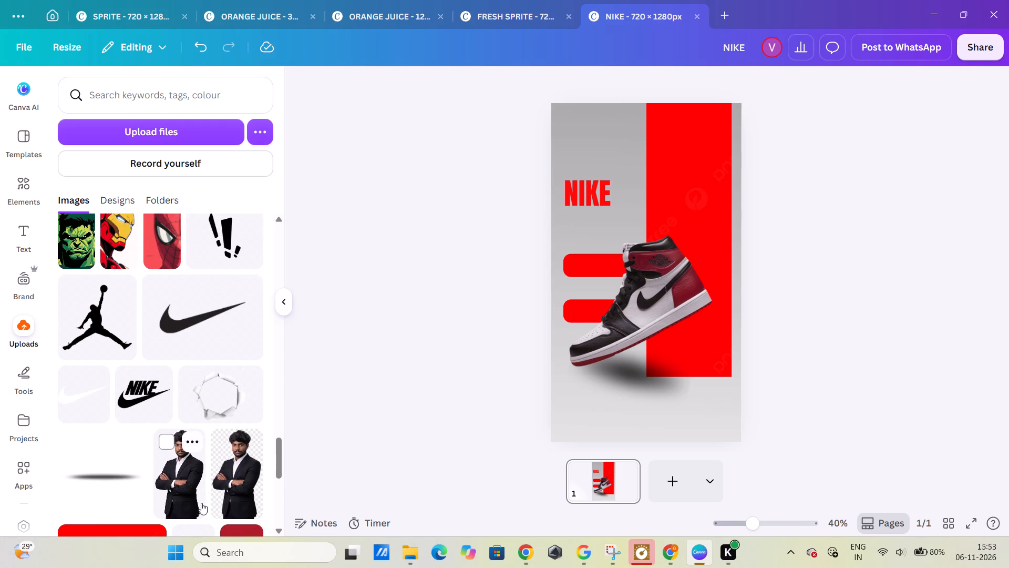
click(178, 495)
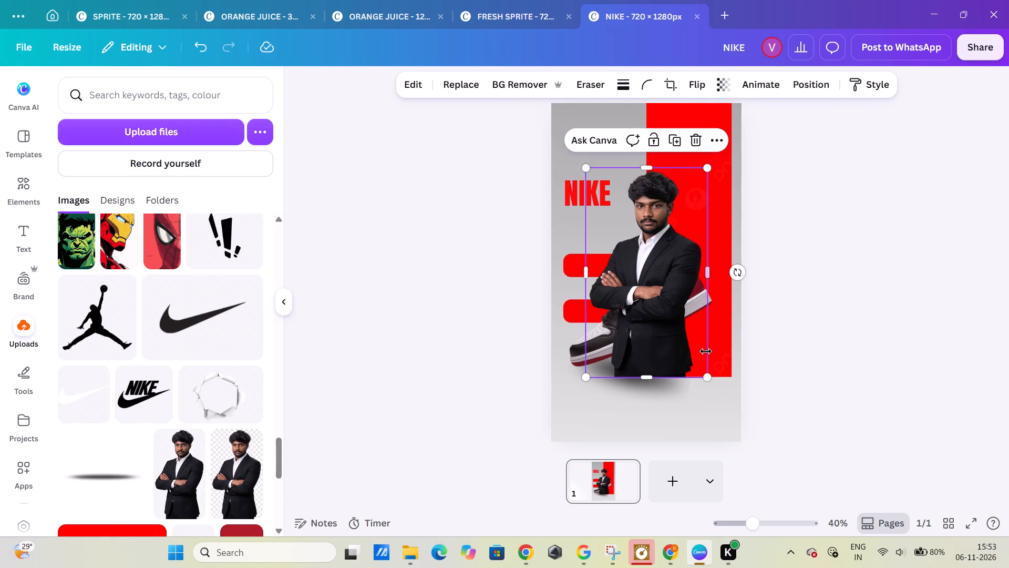
drag(708, 377, 701, 259)
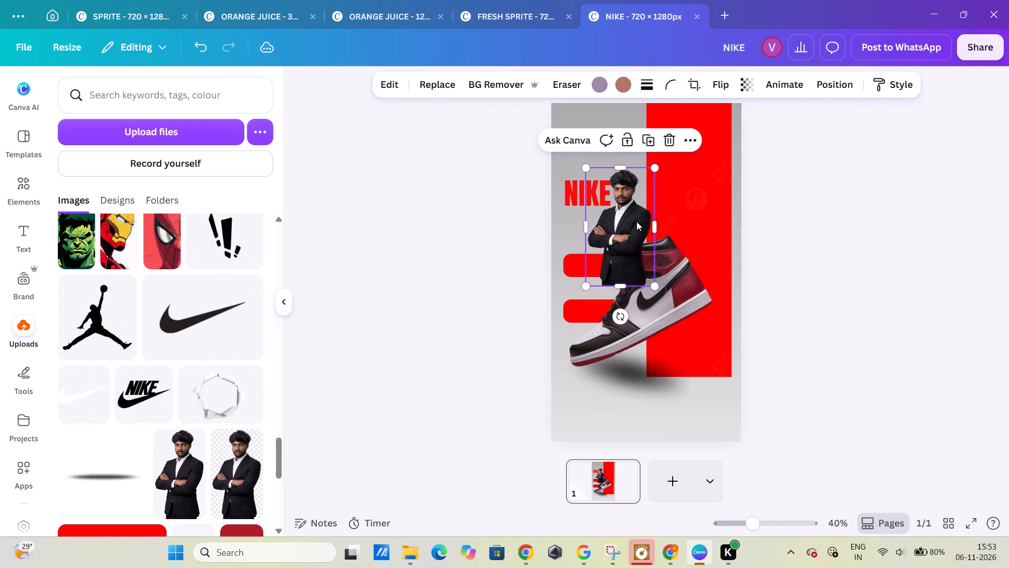
drag(624, 220, 658, 305)
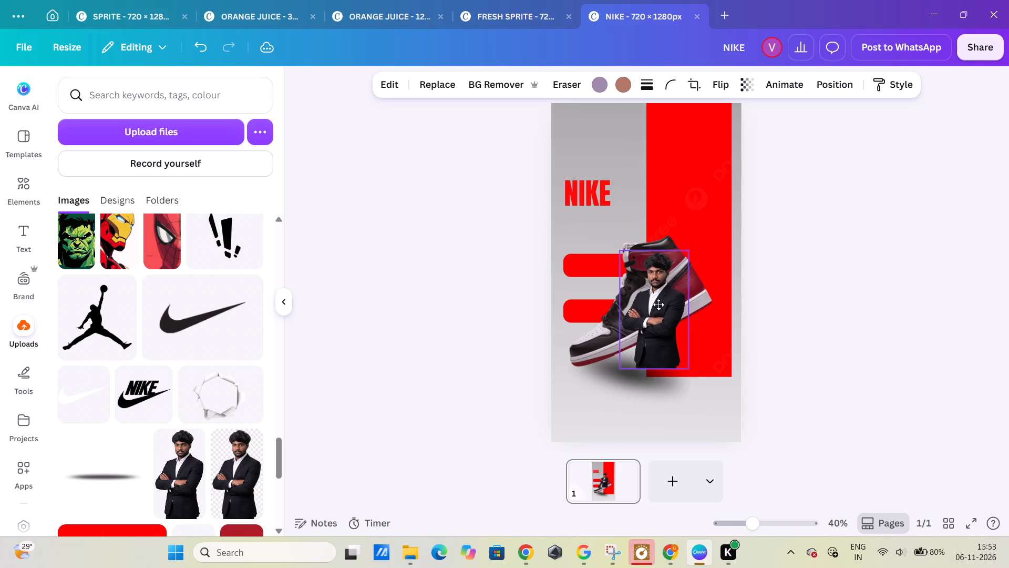
drag(658, 305, 671, 304)
drag(677, 291, 701, 151)
click(865, 205)
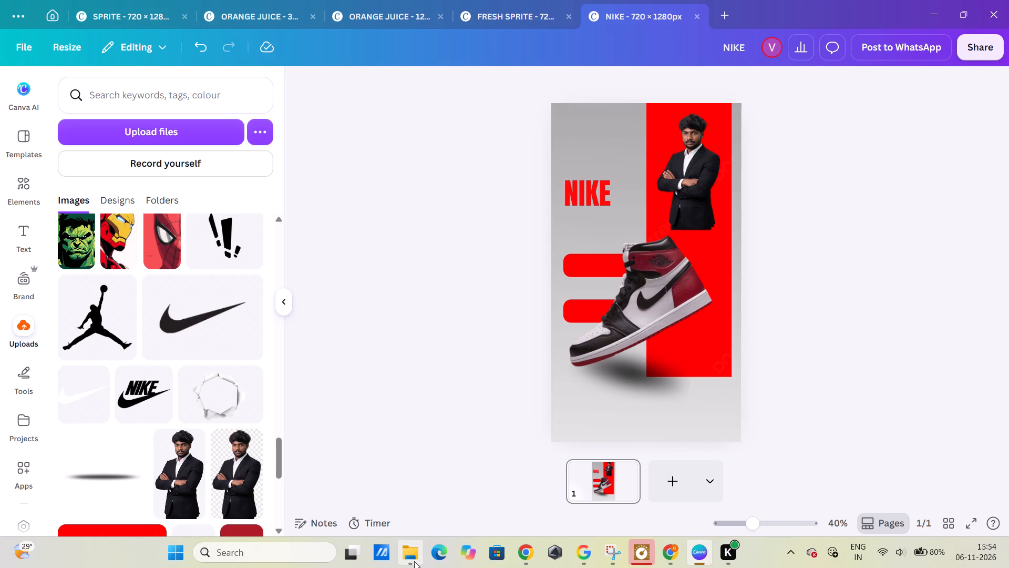
Switch to the browser and look through the Pinterest product poster designs for layout ideas, then return to the NIKE design.
click(531, 555)
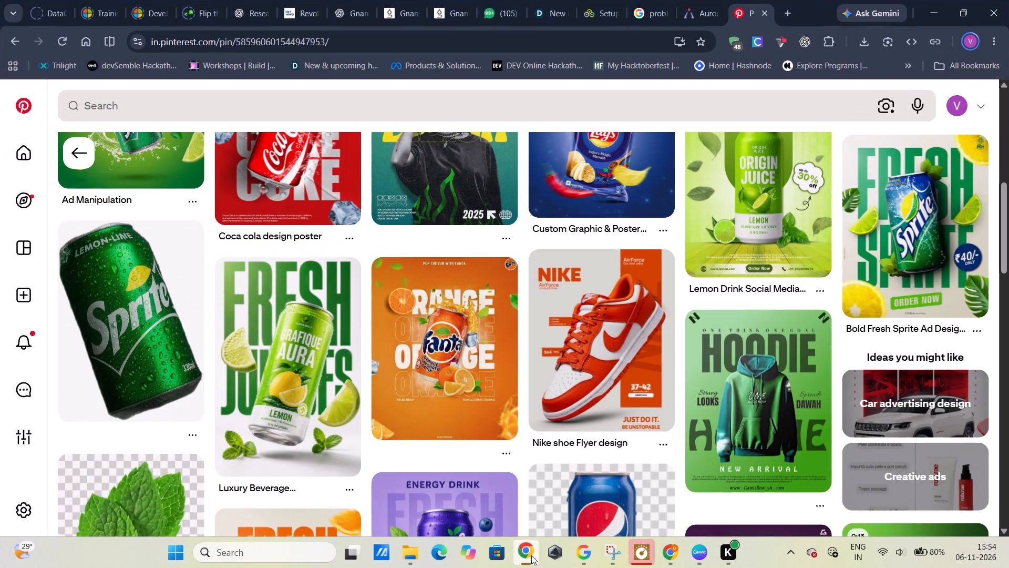
scroll(502, 359, down, 4)
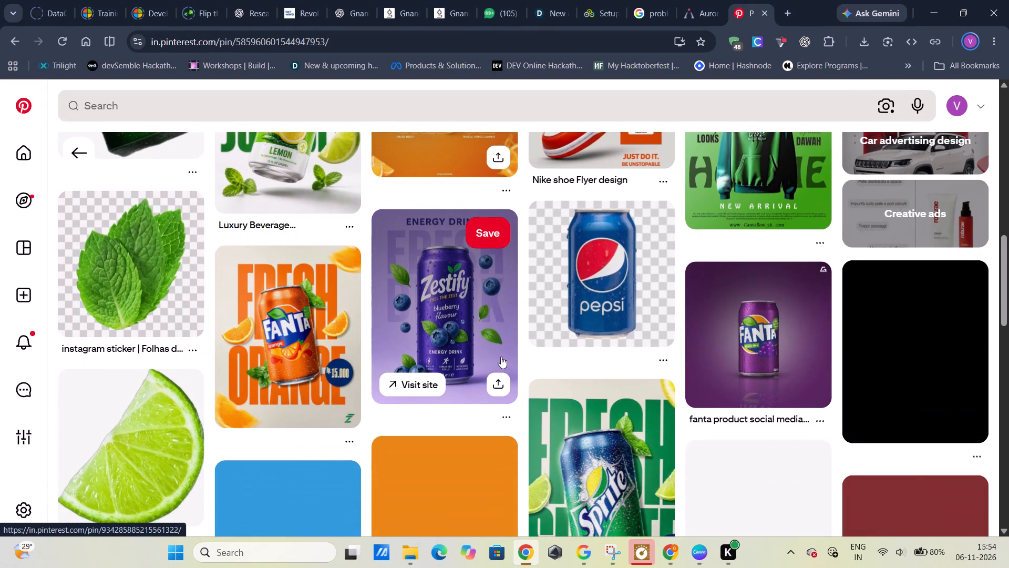
scroll(501, 357, down, 5)
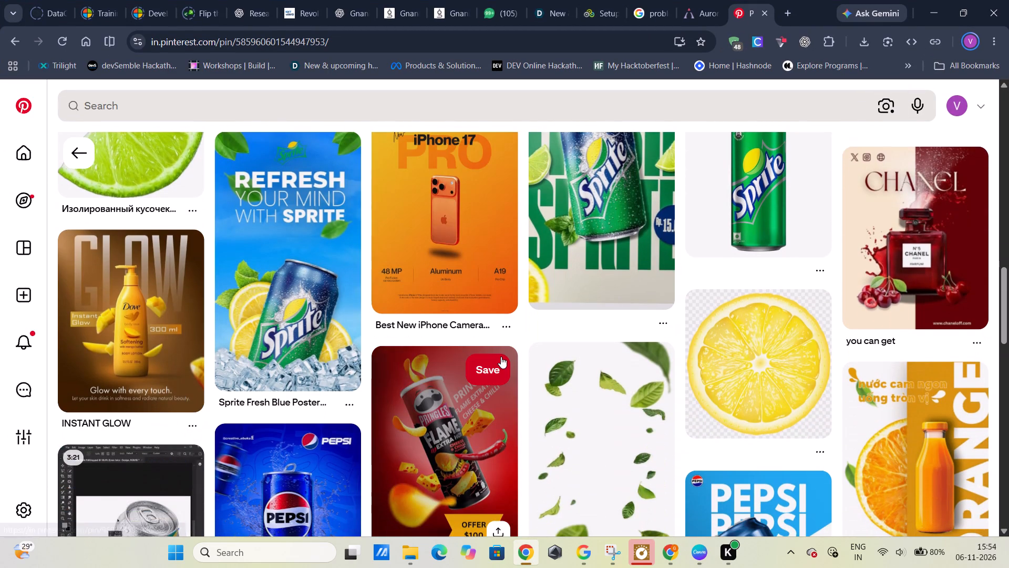
scroll(501, 357, down, 2)
scroll(501, 357, up, 1)
scroll(501, 357, down, 5)
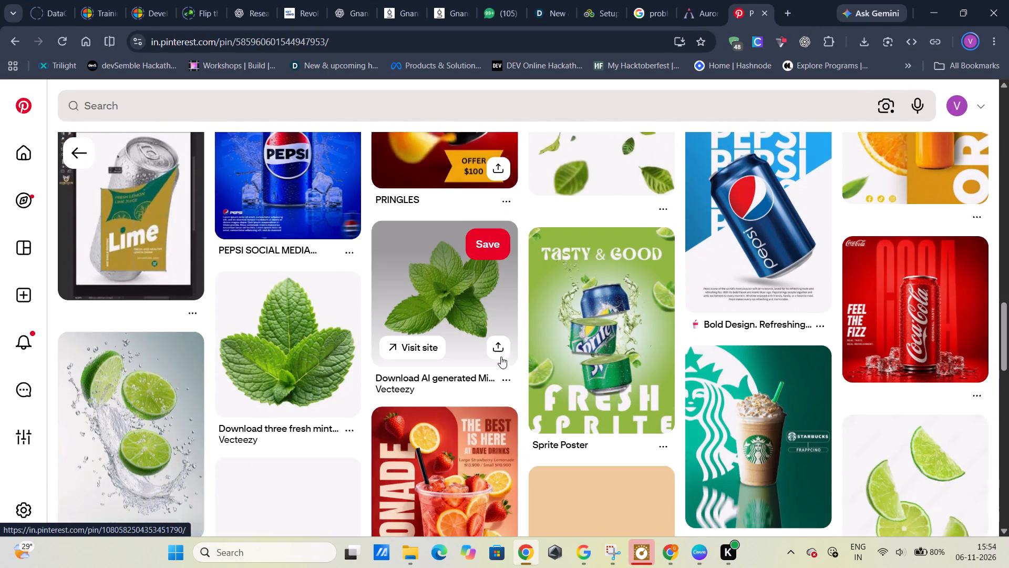
scroll(501, 357, down, 3)
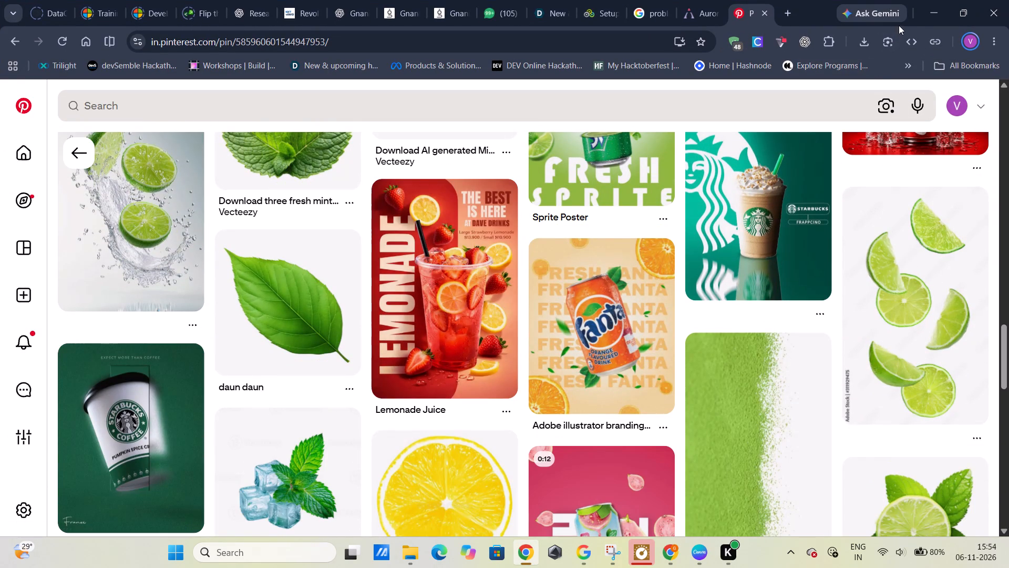
click(934, 15)
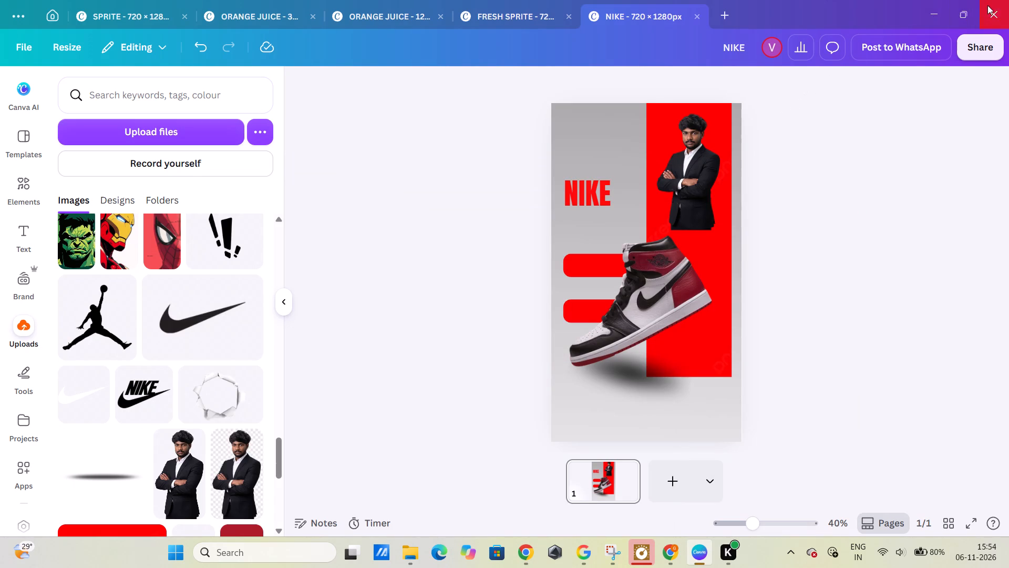